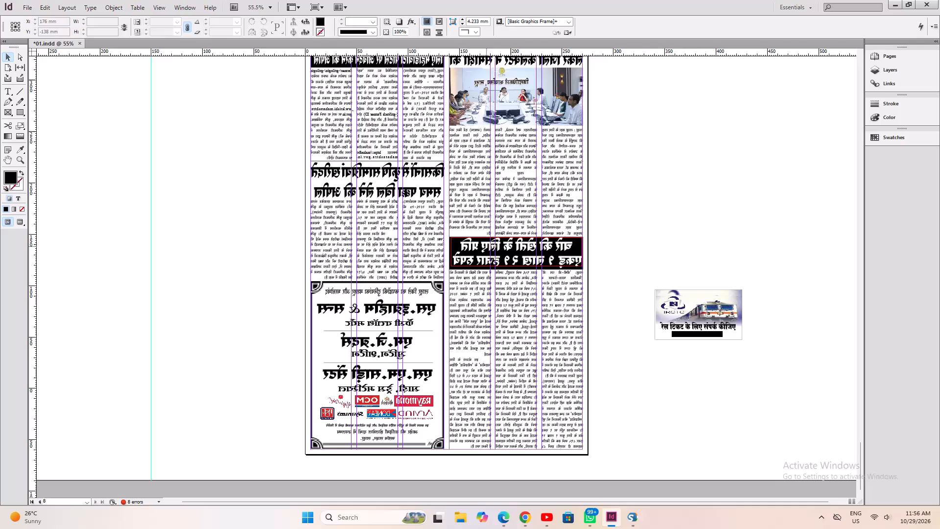
Save the newspaper page document 01.indd.
key("ctrl+s")
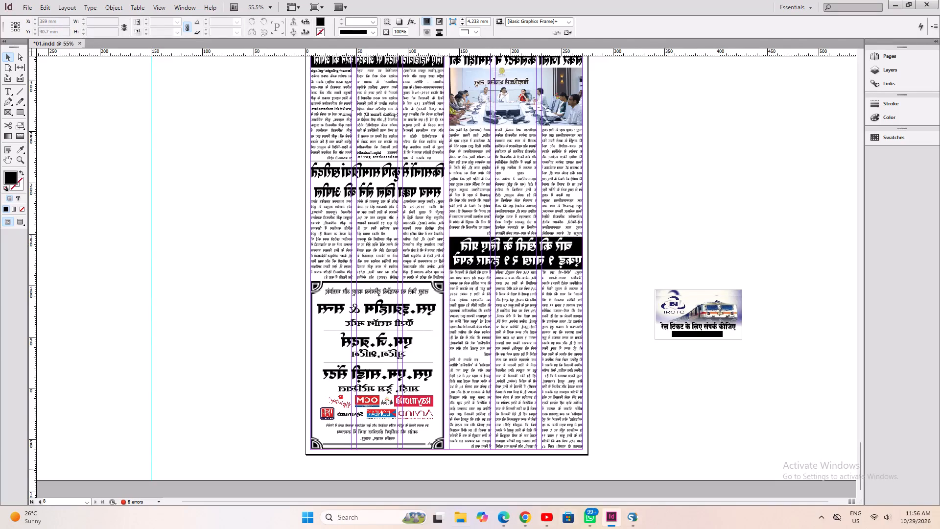
Turn off the computer's Wi-Fi connection.
left_click(872, 518)
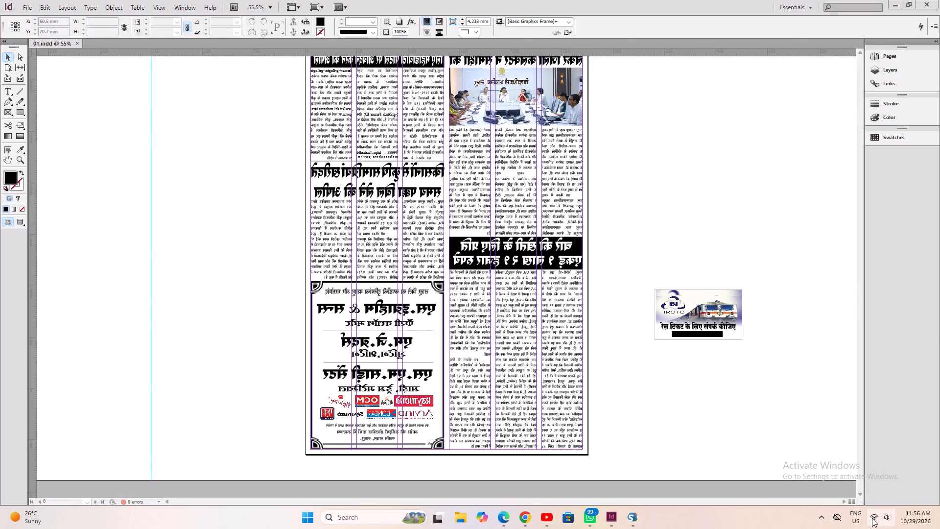
left_click(779, 364)
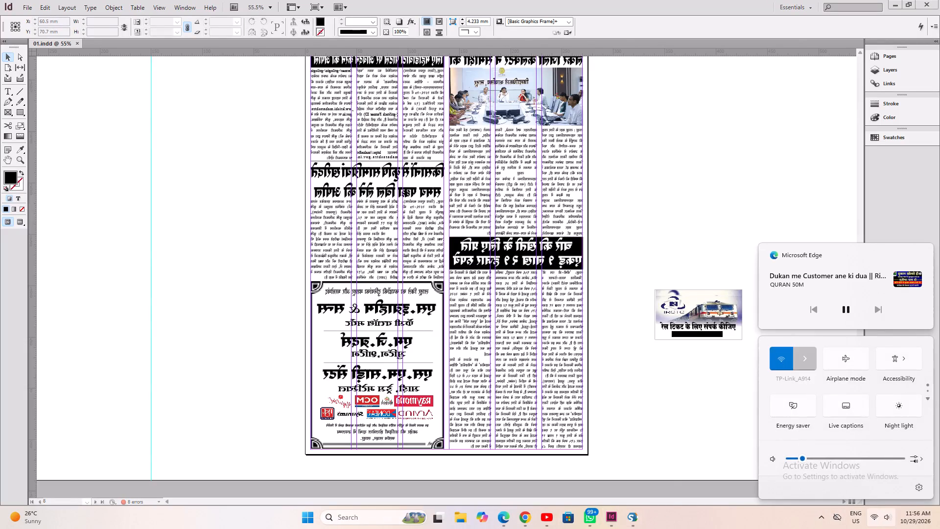
Launch CorelDRAW 2026.
left_click(357, 361)
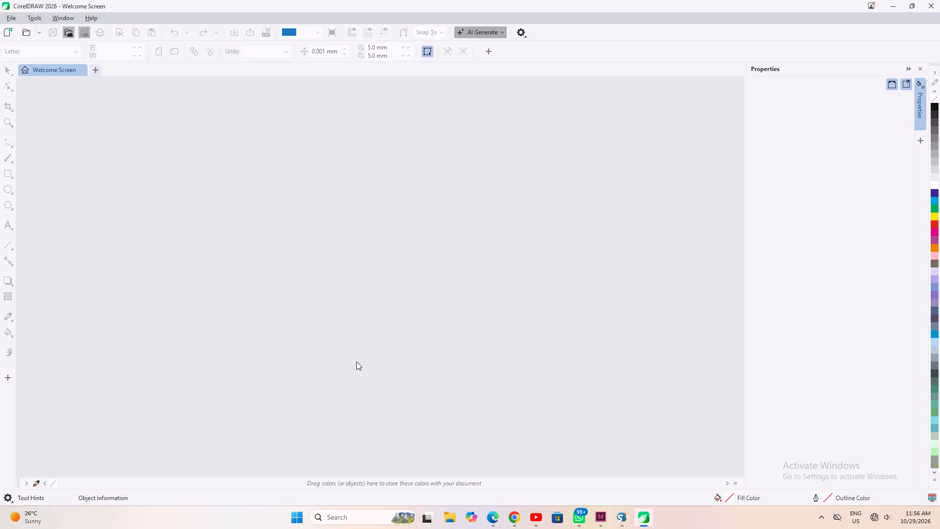
Examine the previews of the existing drawings in the jobwork RLD 2025 folder and leave without opening any file.
left_click(28, 31)
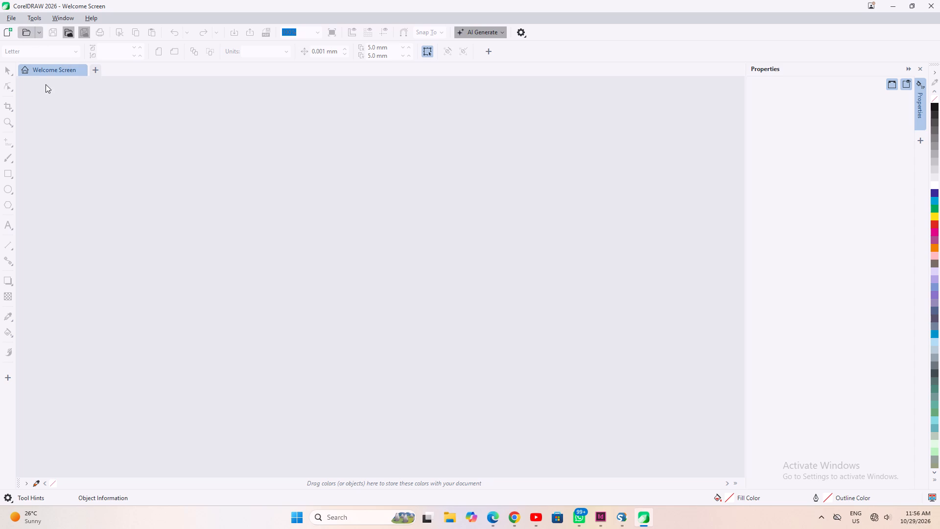
left_click(209, 379)
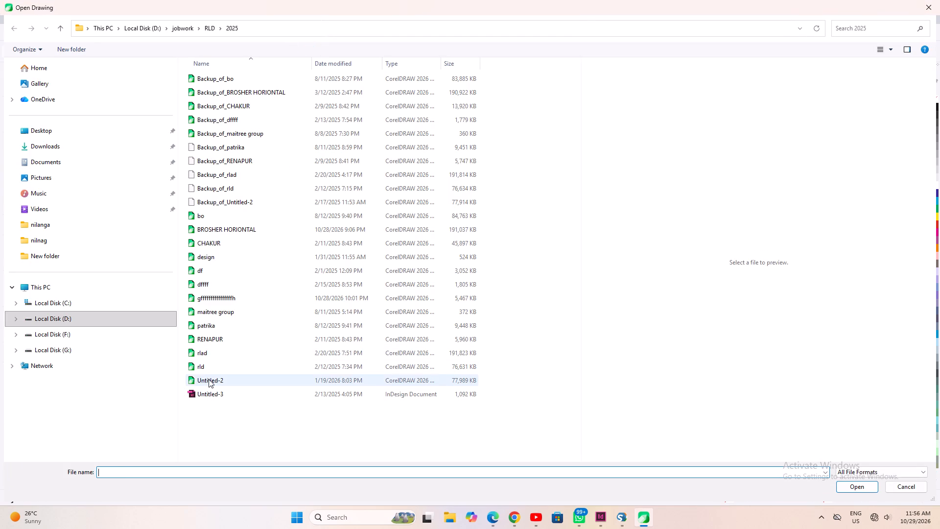
key("Up")
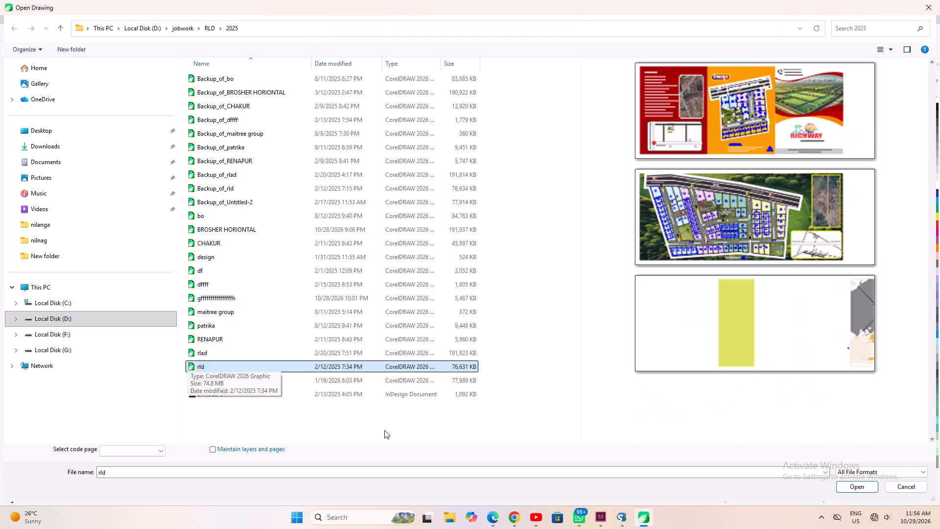
key("Up")
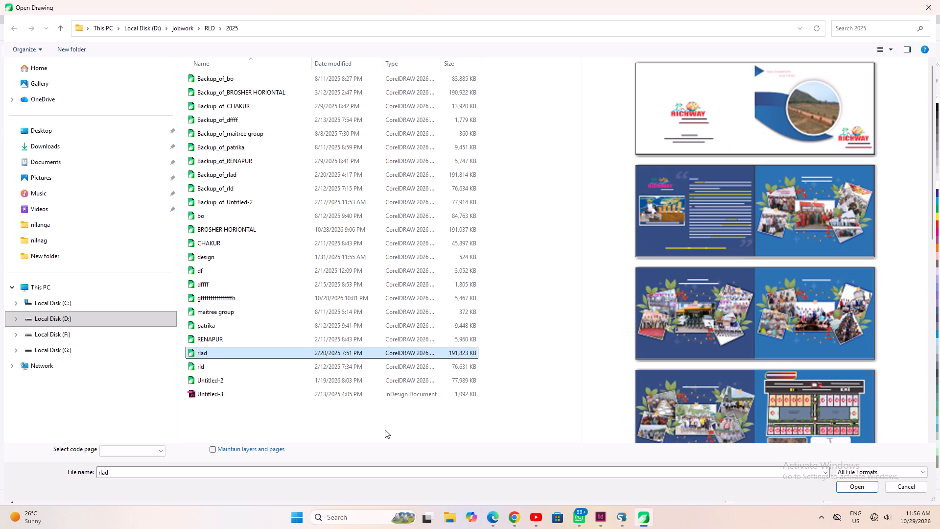
key("Up")
key("Up")
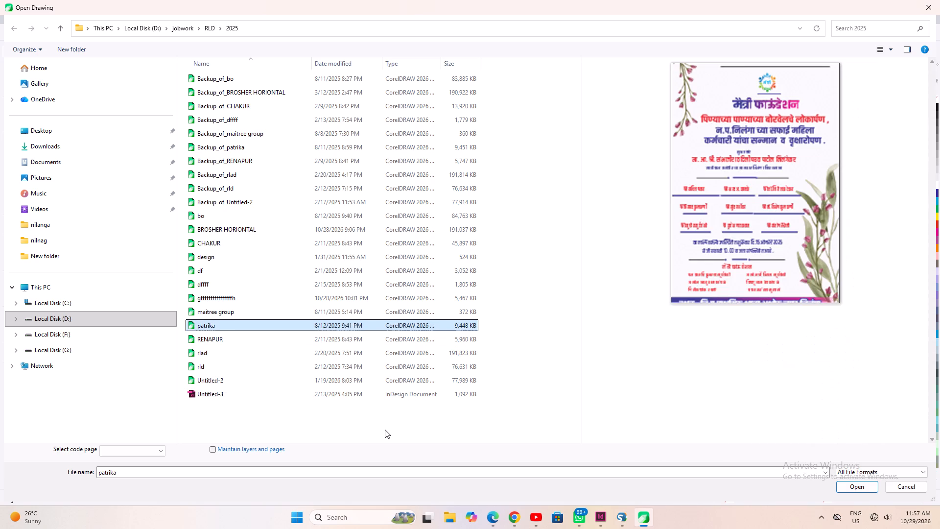
key("Up")
key("Up")
key("Up")
key("Down")
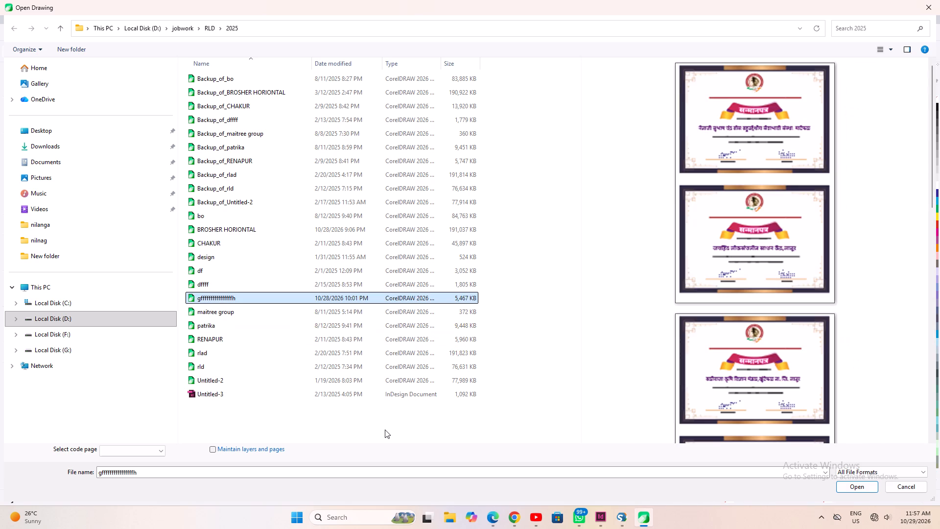
key("Up")
key("Down")
key("Up")
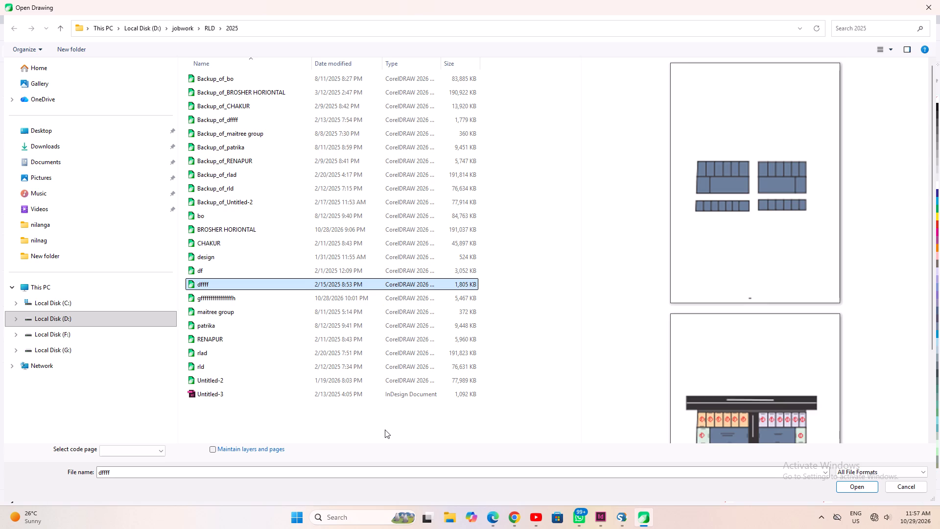
key("Up")
key("Up")
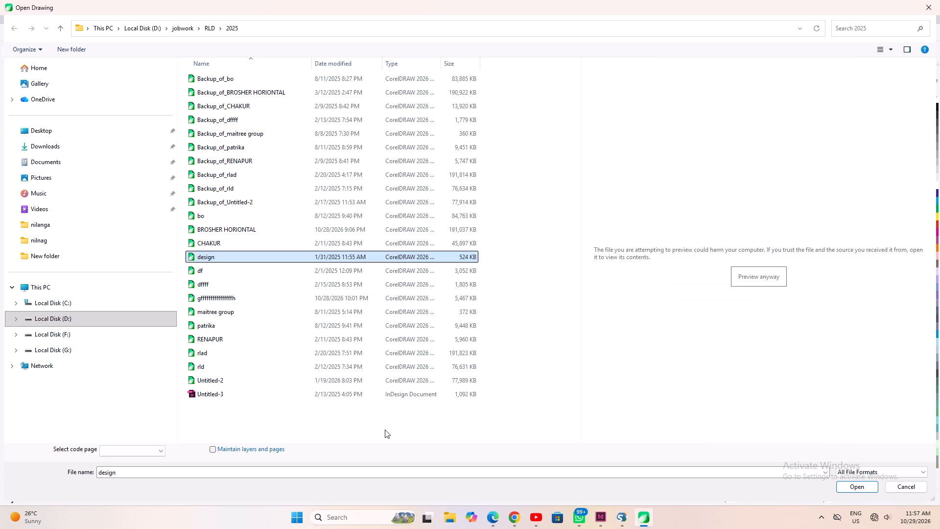
key("Up")
key("Up")
key("Up")
key("Up")
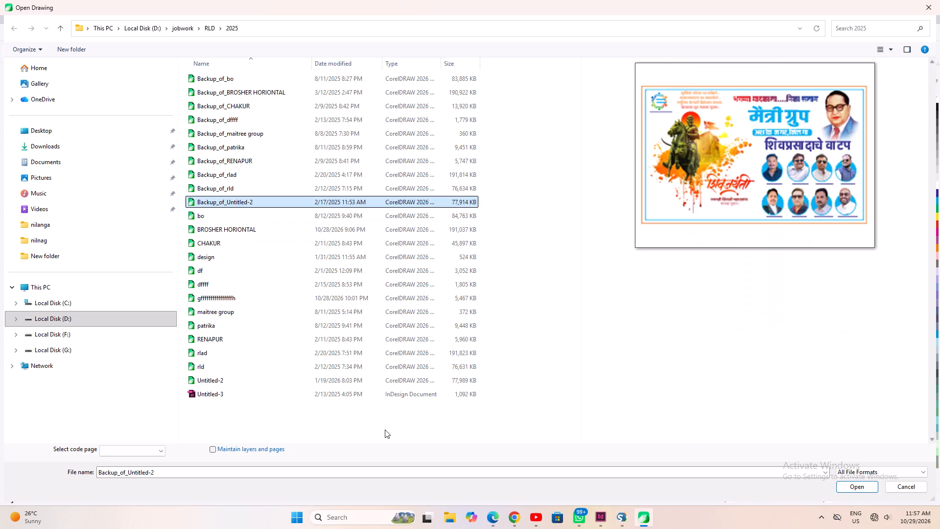
key("Up")
key("Up")
key("Up")
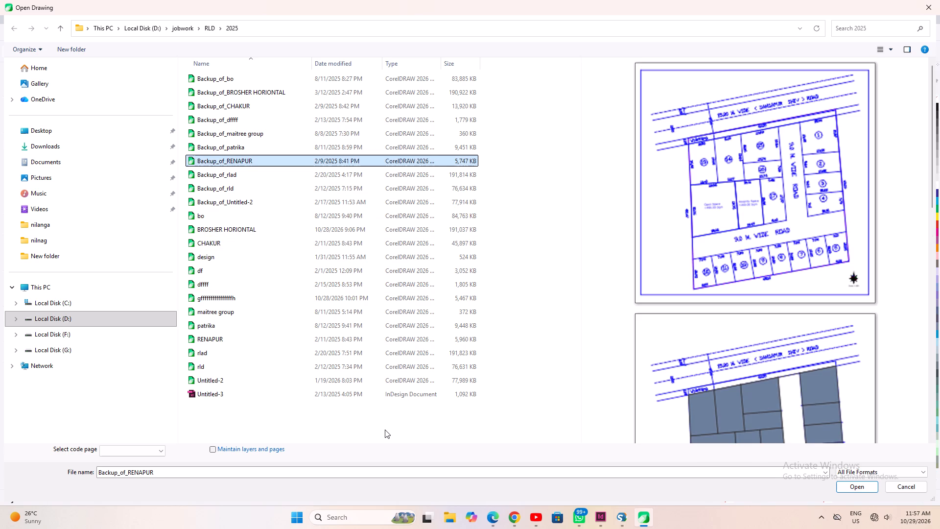
key("Up")
scroll(391, 426, "up", 2)
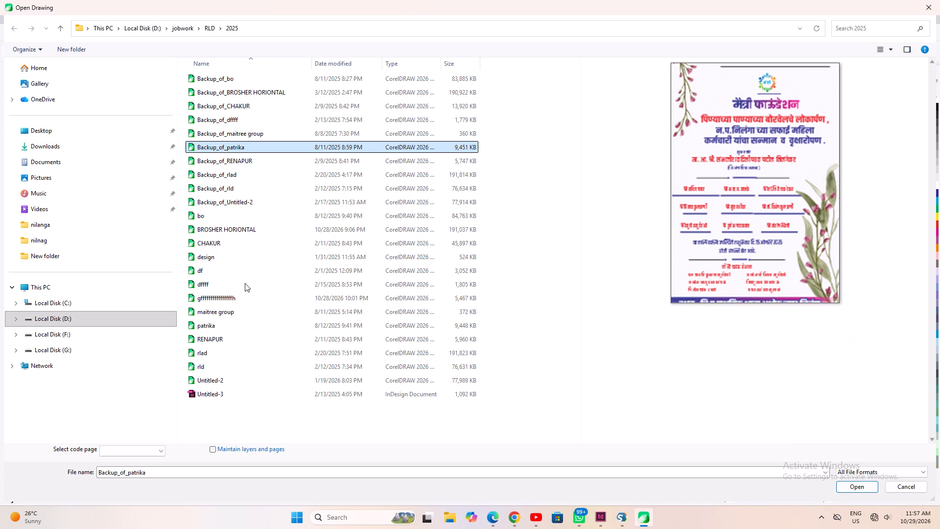
left_click(224, 140)
left_click(224, 136)
left_click(220, 118)
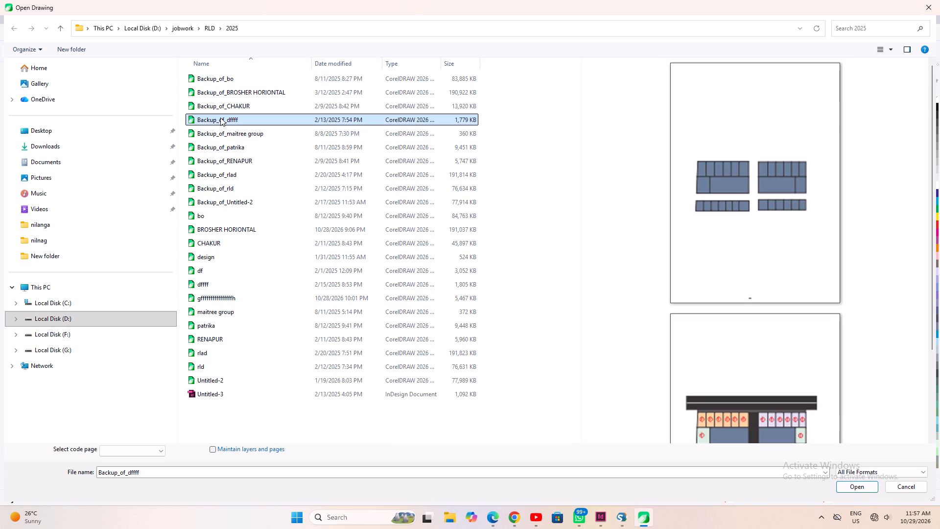
left_click(220, 114)
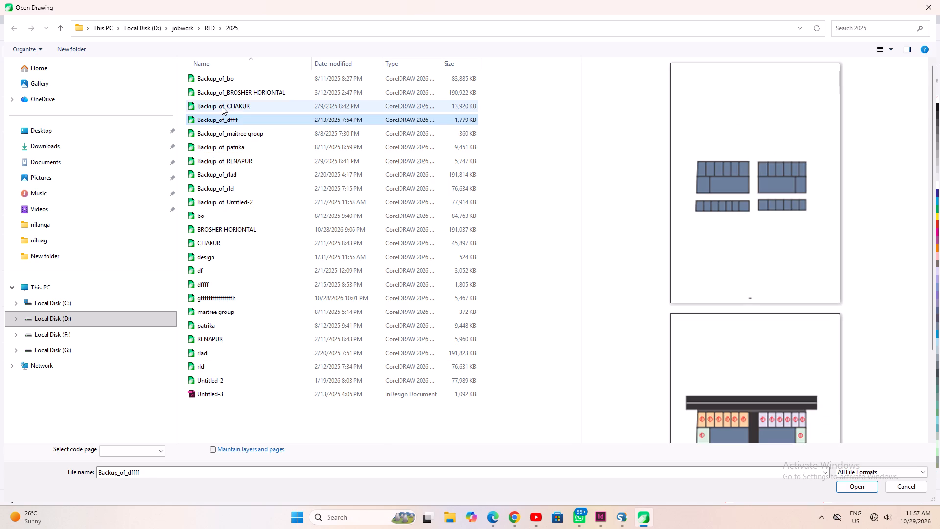
left_click(222, 106)
left_click(229, 85)
left_click(225, 84)
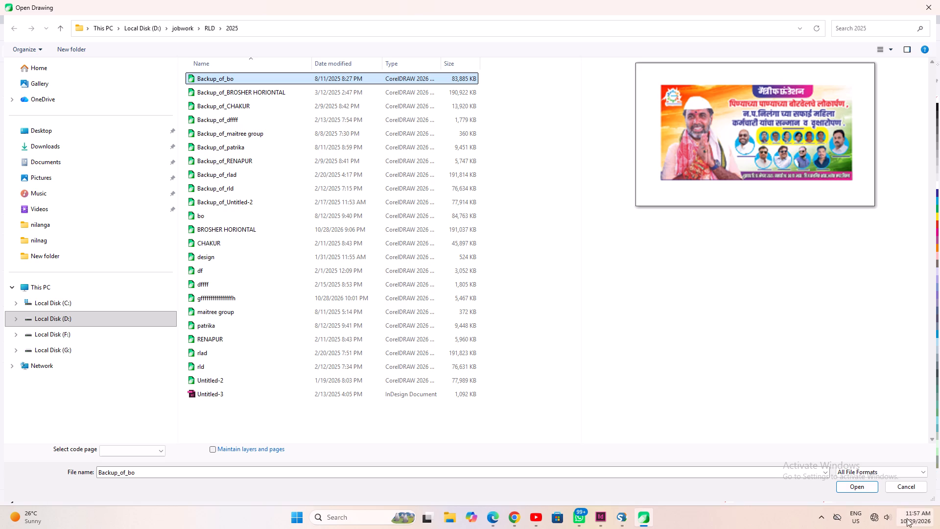
left_click(908, 485)
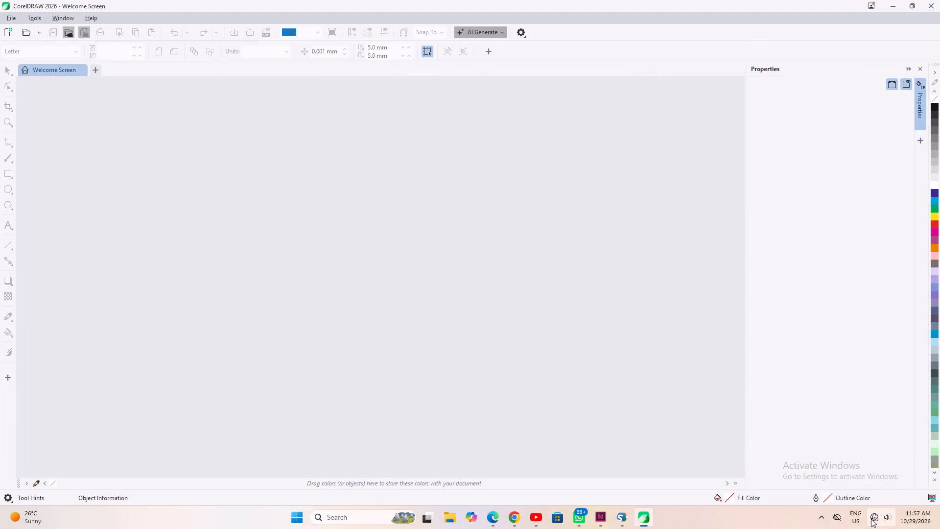
Turn the computer's Wi-Fi connection back on.
double_click(873, 519)
left_click(783, 366)
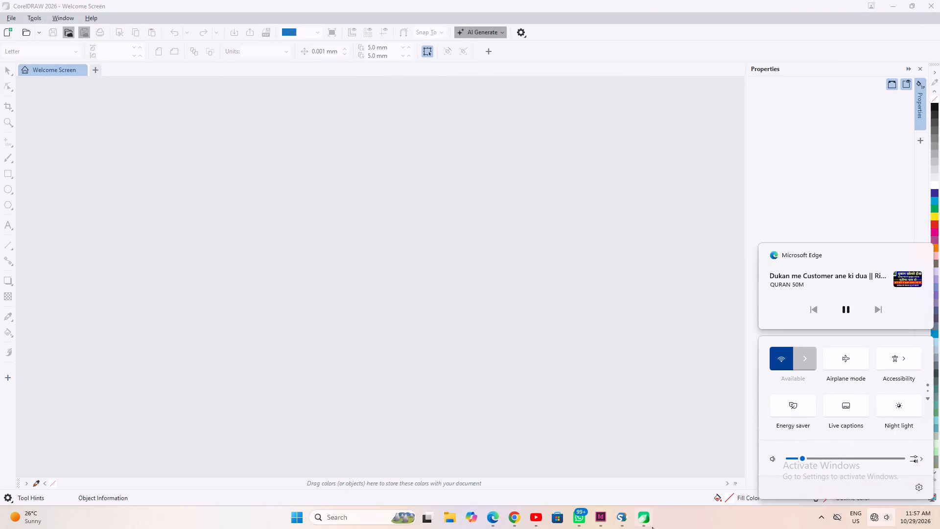
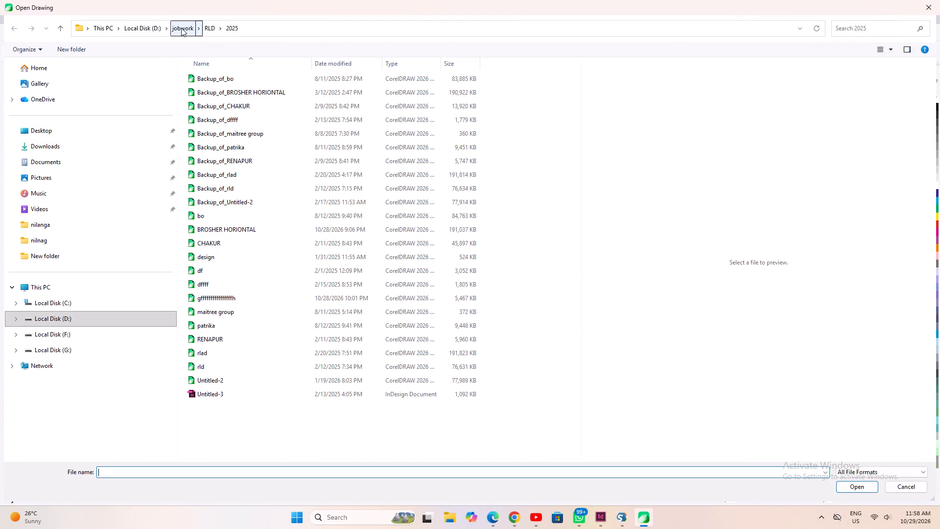
Leave the file browser and open the recent drawing cer.cdr from the jobwork shinde bachatgat folder.
left_click(892, 478)
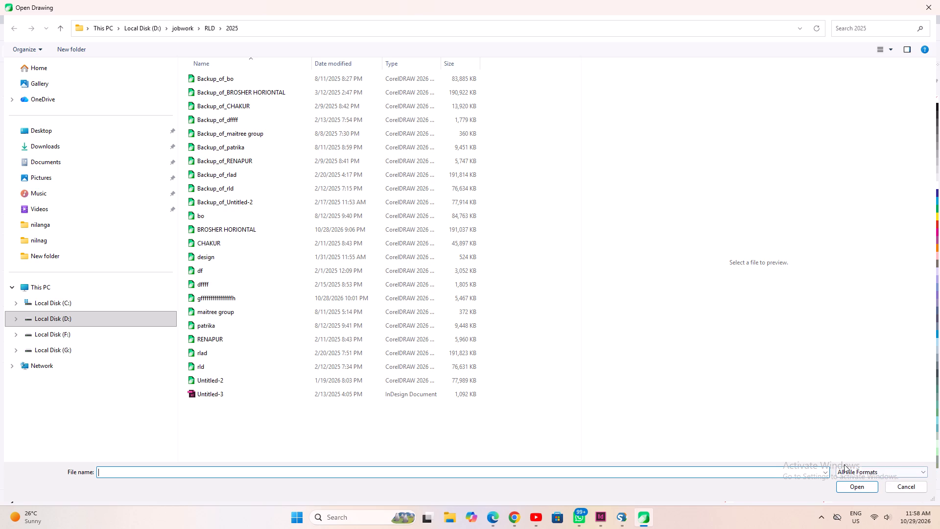
left_click(896, 490)
left_click(11, 17)
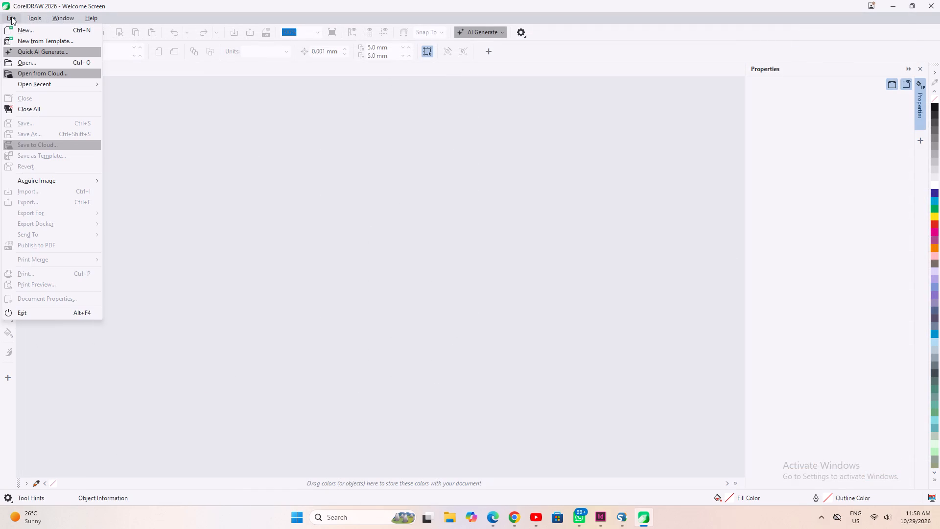
left_click(24, 85)
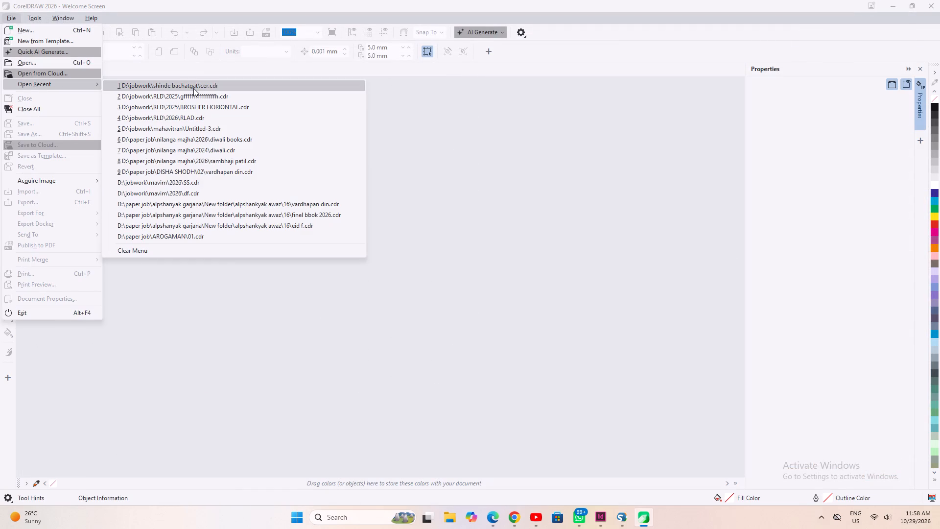
left_click(193, 88)
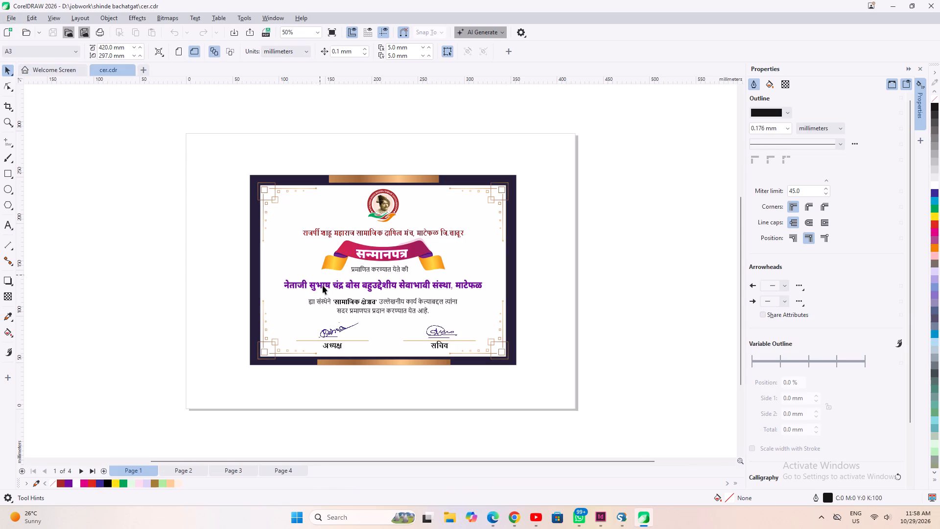
Copy the complete certificate design from page 3 of cer.cdr.
left_click(282, 471)
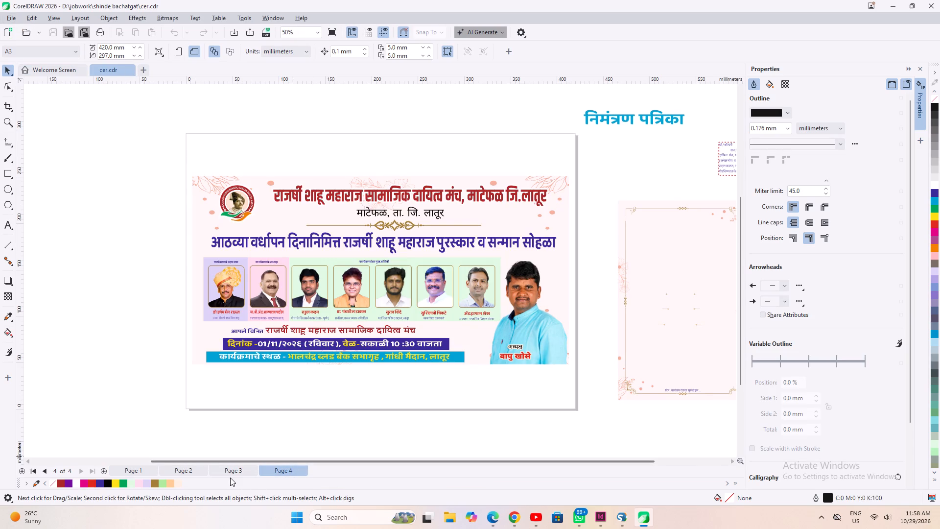
left_click(229, 474)
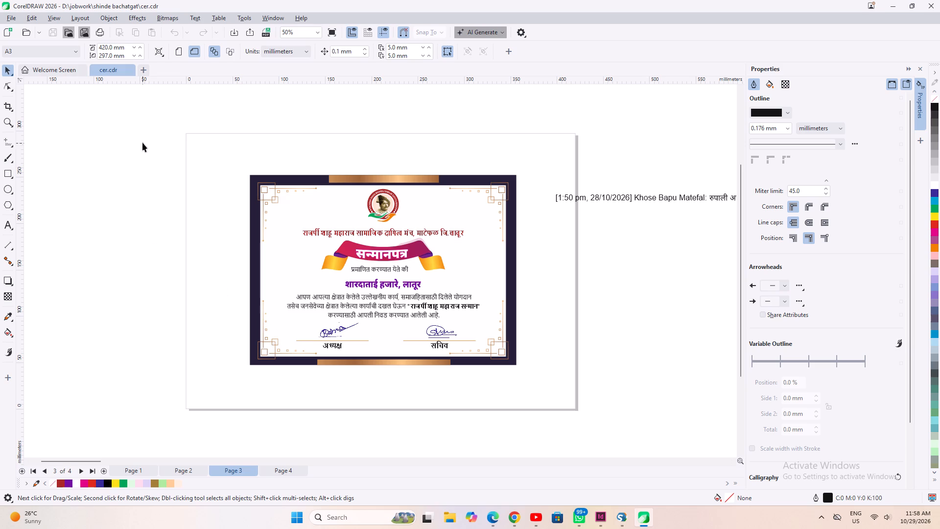
left_click_drag(142, 141, 538, 430)
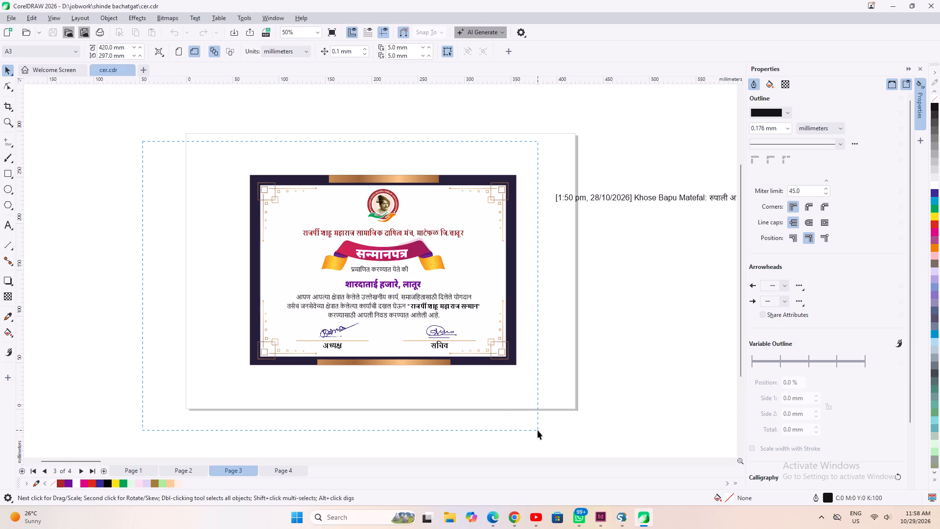
left_click_drag(538, 430, 538, 430)
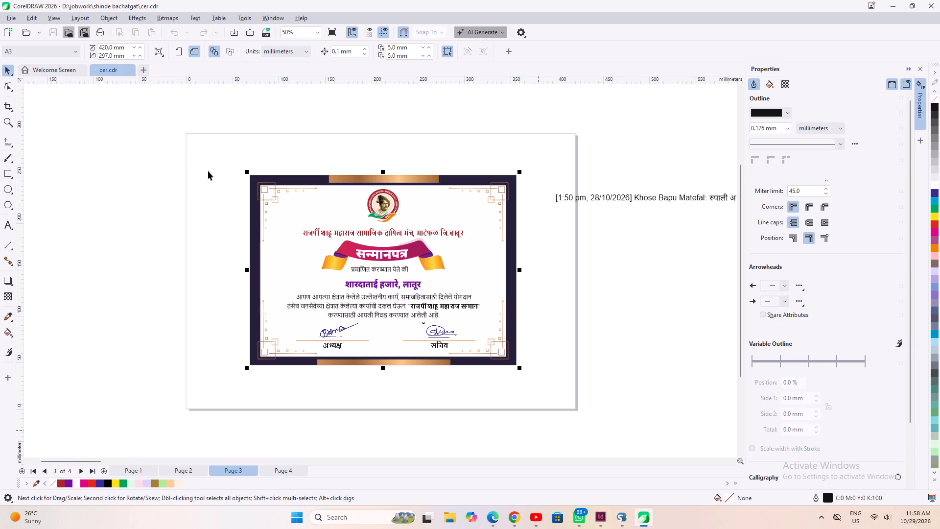
left_click(195, 123)
left_click_drag(195, 123, 365, 294)
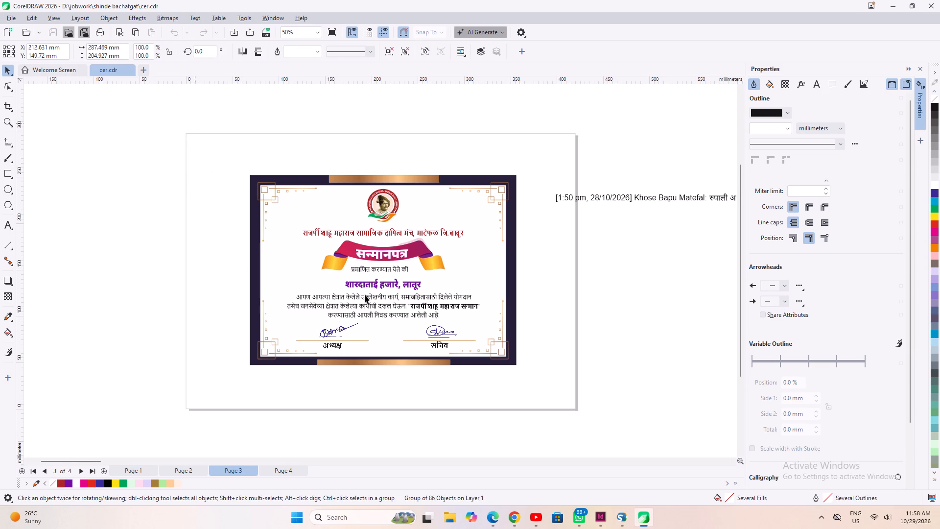
left_click_drag(365, 294, 544, 408)
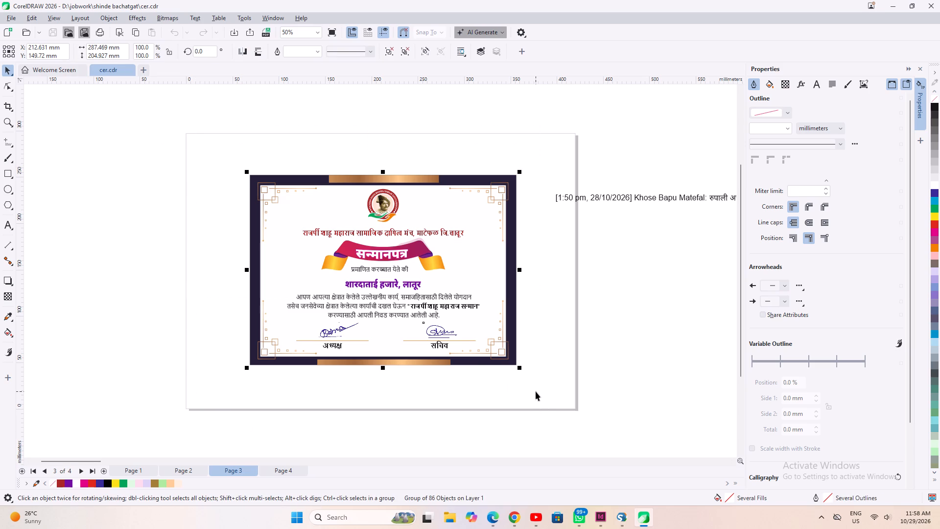
key("ctrl+c")
left_click(492, 321)
Create a new blank document with the default settings.
left_click(7, 32)
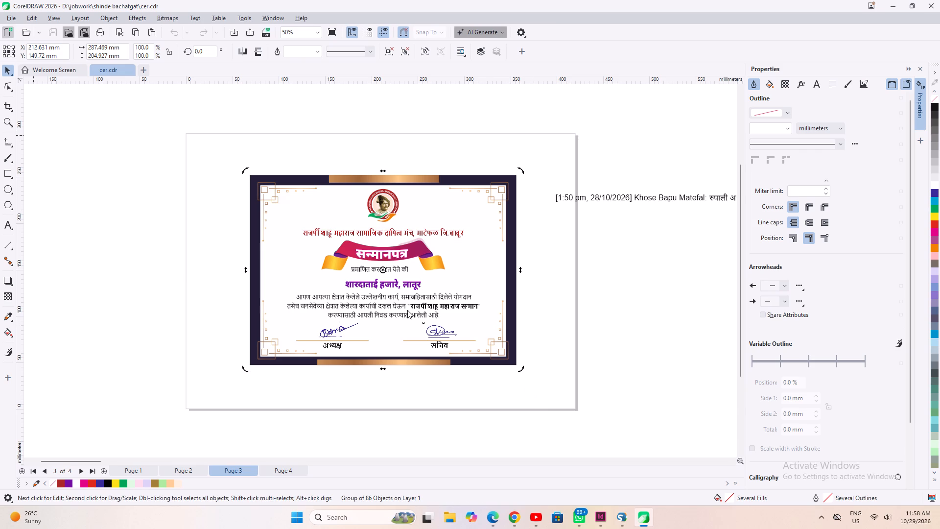
left_click(619, 414)
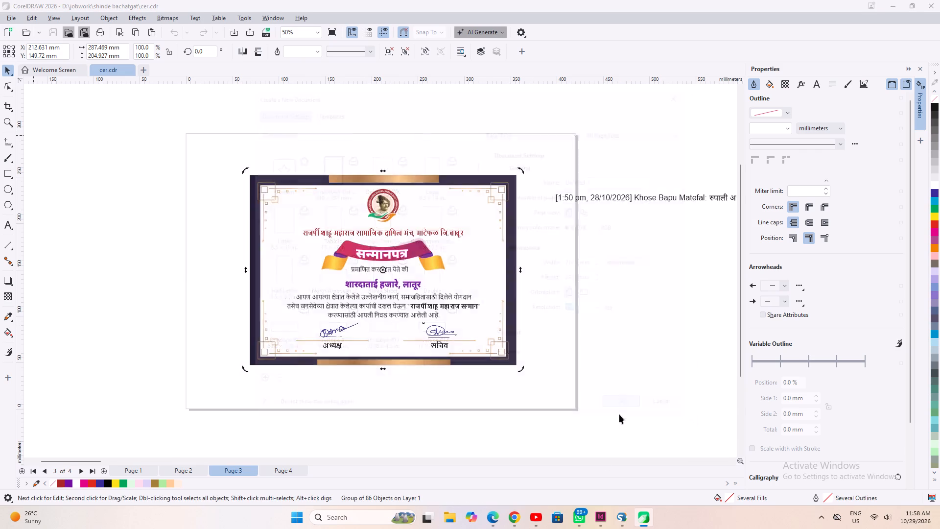
left_click_drag(137, 198, 139, 194)
Change the new document's units to inches and set the page size to 12 by 18 inches.
left_click(275, 53)
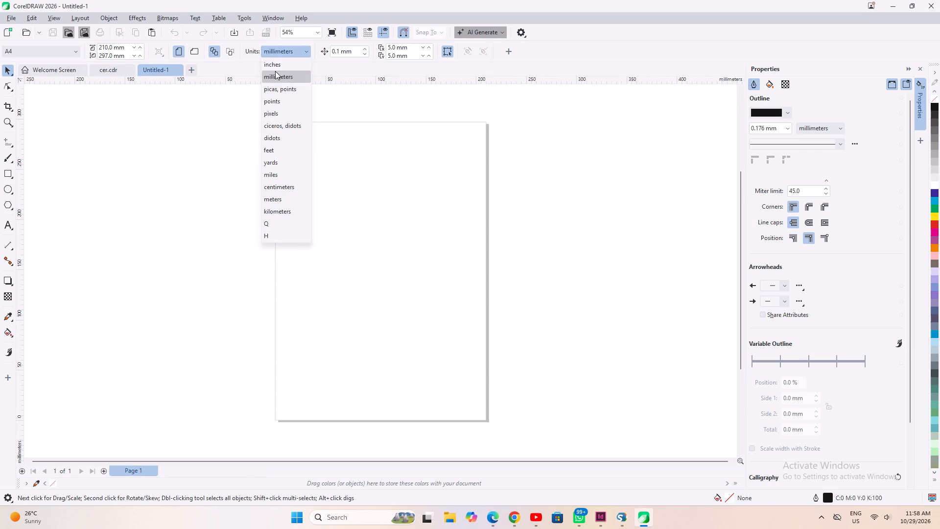
left_click(276, 66)
left_click_drag(126, 48, 0, 47)
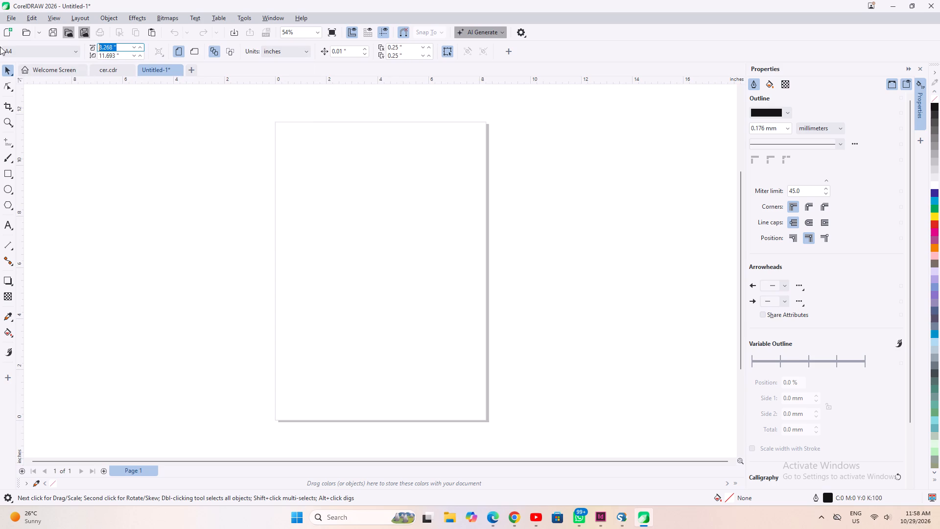
type("12")
key("Tab")
type("18")
key("Return")
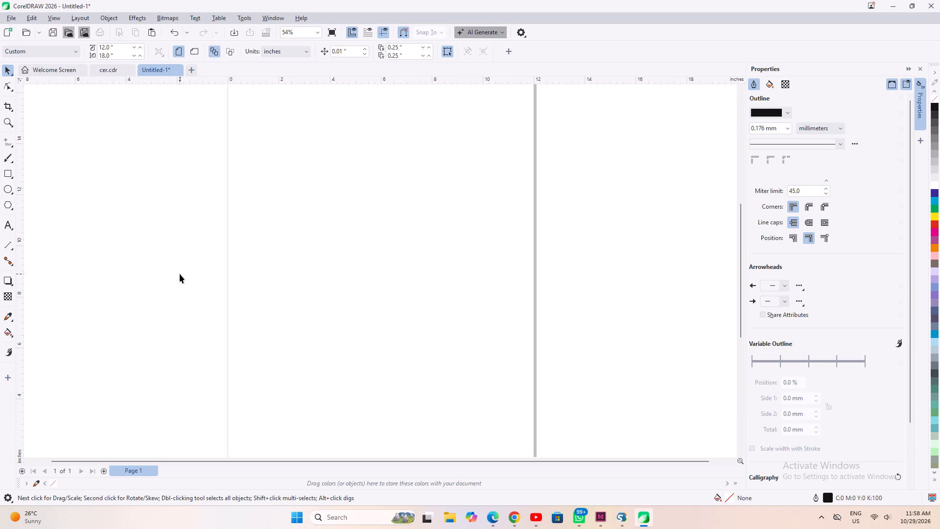
Paste the certificate into the new document and move it to the upper half of the page.
scroll(367, 464, "down", 1)
scroll(346, 330, "down", 3)
right_click(321, 180)
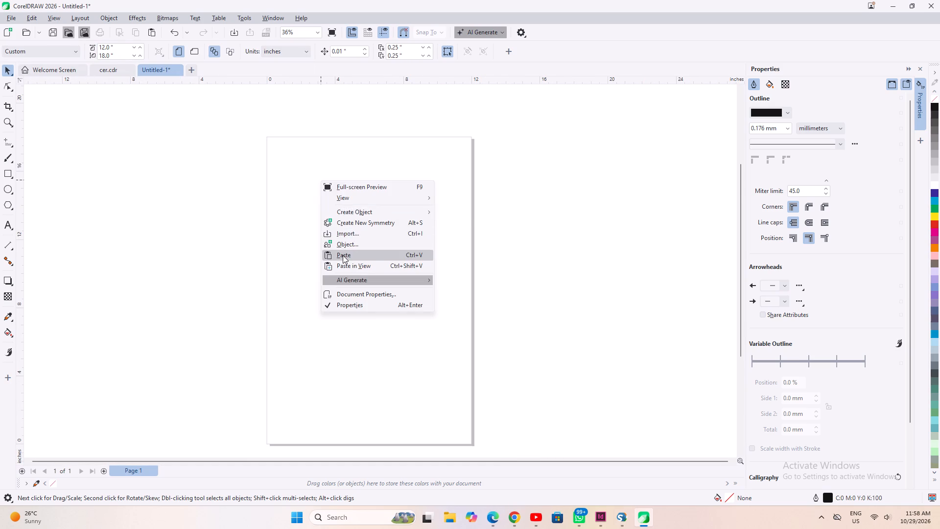
left_click(343, 255)
left_click_drag(370, 301, 371, 223)
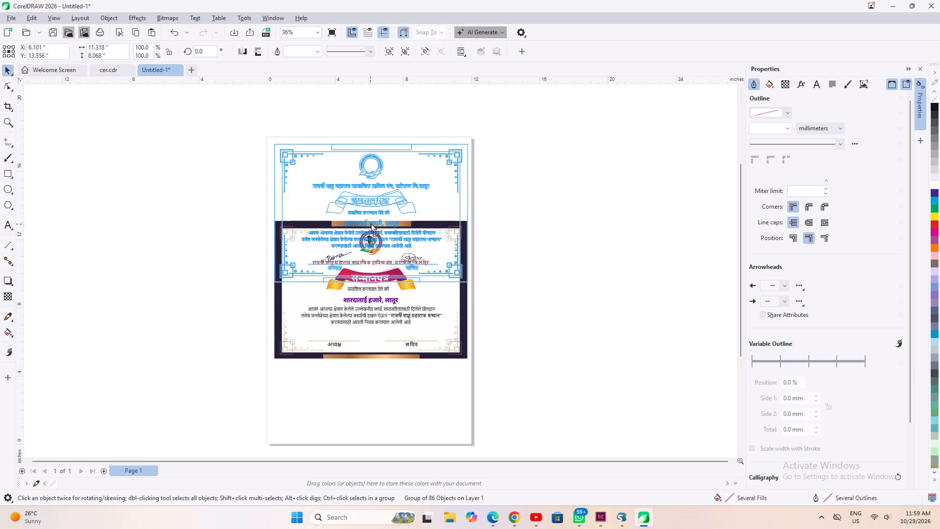
left_click_drag(371, 223, 371, 222)
Duplicate the certificate straight down into the lower half of the page, centred at about Y 4.45 inches.
left_click_drag(383, 228, 384, 385)
right_click(384, 385, "ctrl")
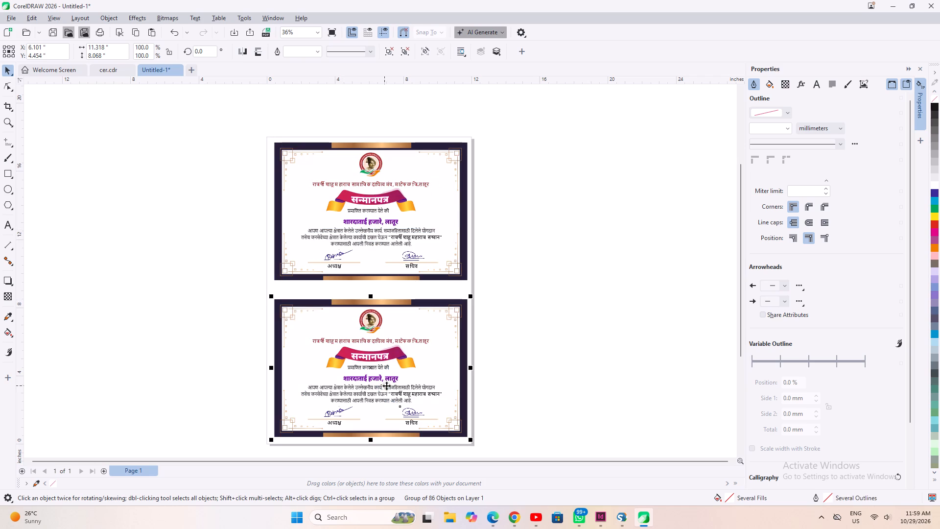
left_click(571, 419)
Switch back to the cer.cdr drawing.
left_click(101, 71)
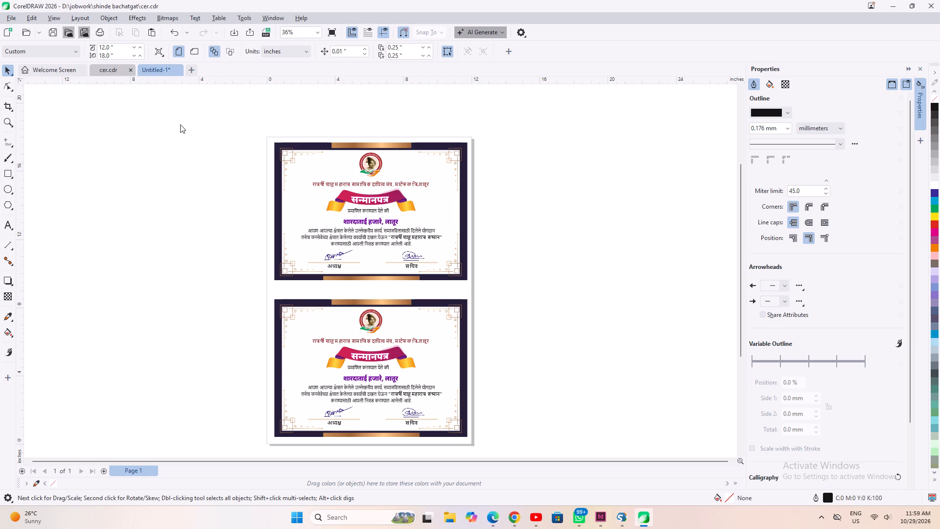
Cut the recipient list text from the cer.cdr page, paste it into Untitled-1, and place it beside the lower certificate.
left_click(563, 199)
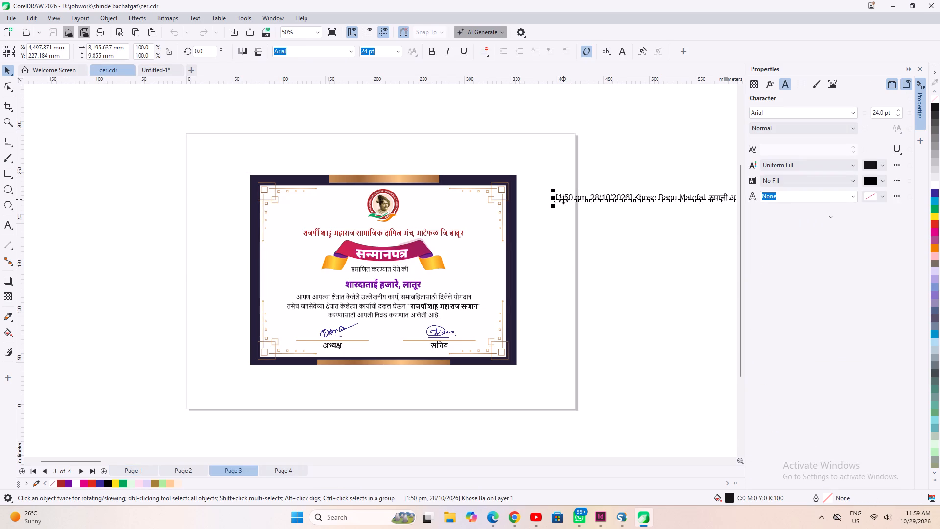
key("ctrl+x")
left_click(161, 71)
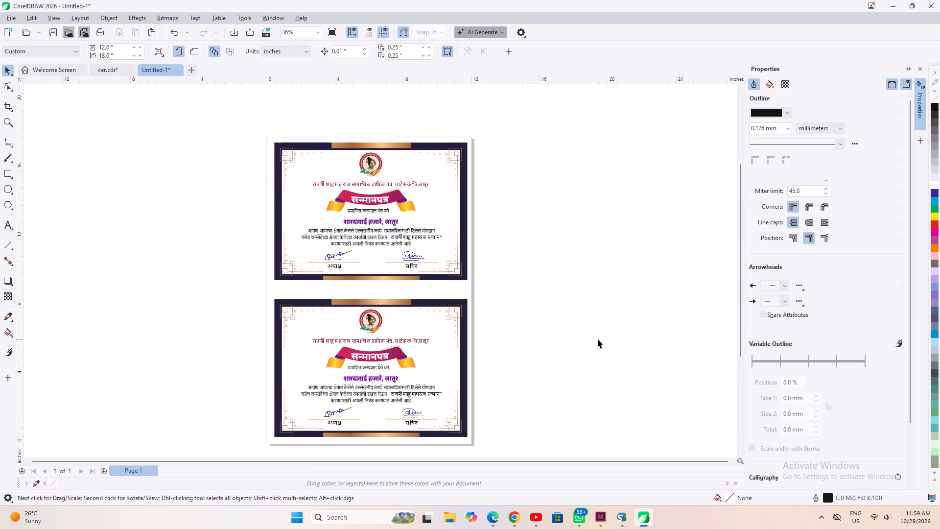
key("ctrl+v")
left_click_drag(539, 235, 535, 296)
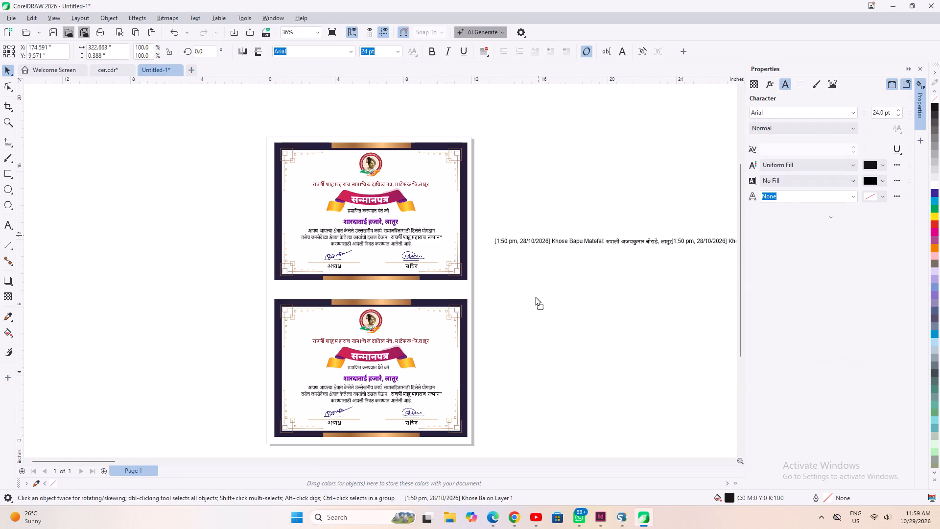
left_click_drag(535, 296, 535, 340)
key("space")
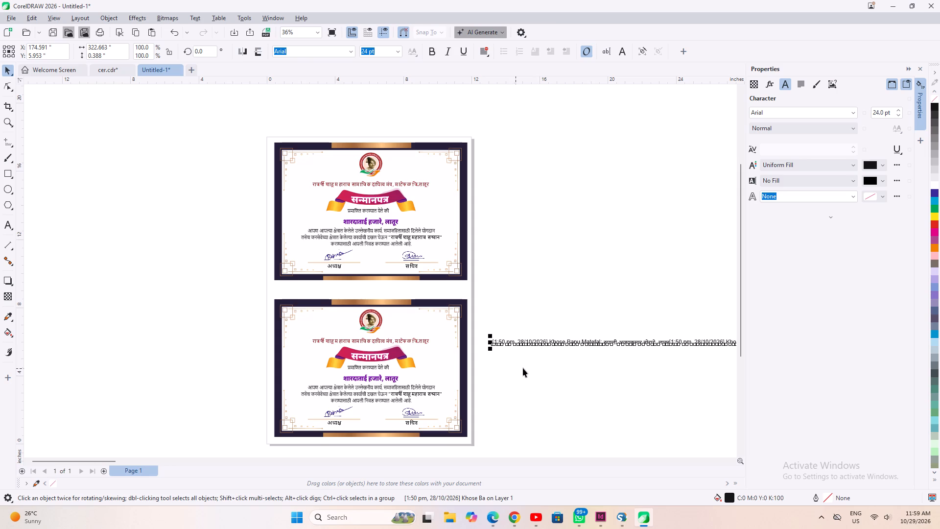
scroll(527, 359, "up", 2)
left_click(529, 364)
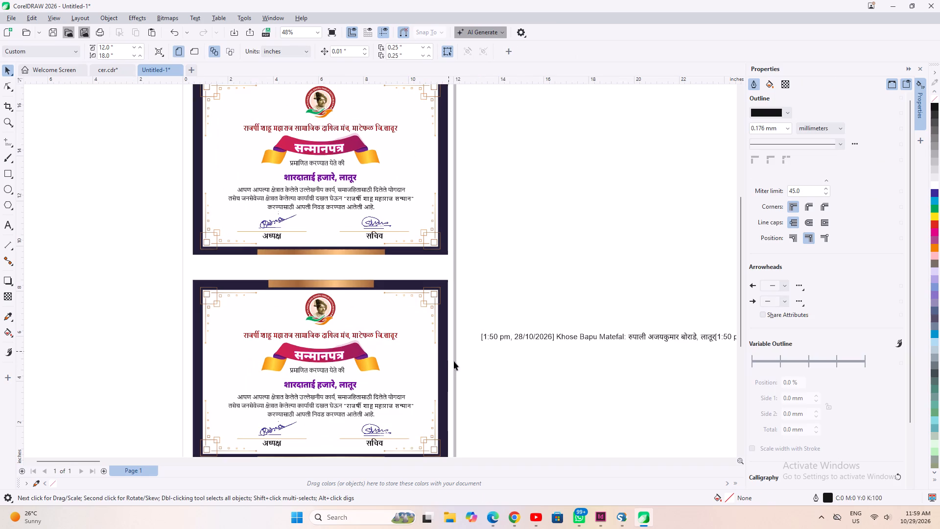
Delete the message timestamp and sender prefix in front of the first recipient name in the list text.
left_click(4, 226)
left_click(496, 337)
key("Left")
key("Left")
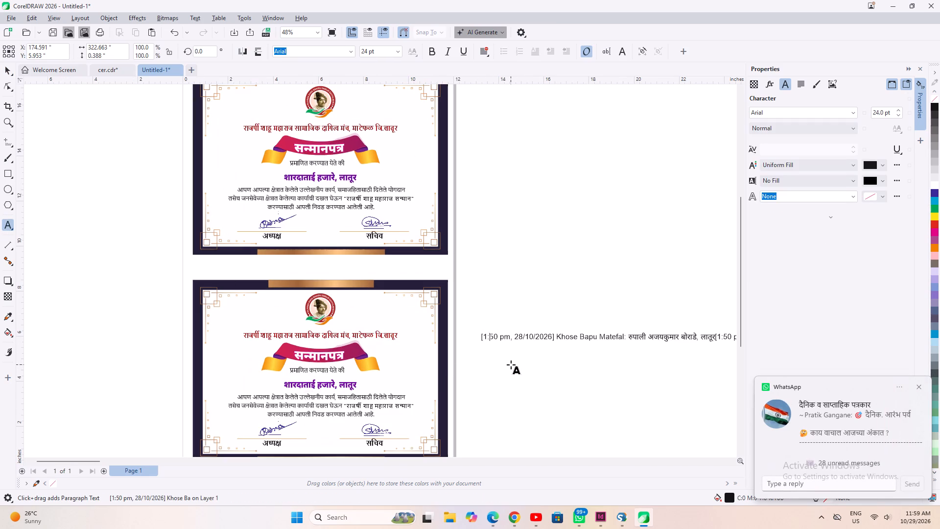
key("Left")
key("Left")
key("Left")
key("Left")
key("shift+Right")
key("shift+Right")
key("shift+Right")
key("shift+Right")
key("shift+Right")
key("shift+Right")
key("shift+Right")
key("shift+Right")
key("shift+Right")
key("shift+Right")
key("shift+Right")
key("shift+Right")
key("shift+Right")
key("shift+Right")
key("shift+Right")
key("shift+Right")
key("shift+Right")
key("shift+Right")
key("shift+Right")
key("shift+Right")
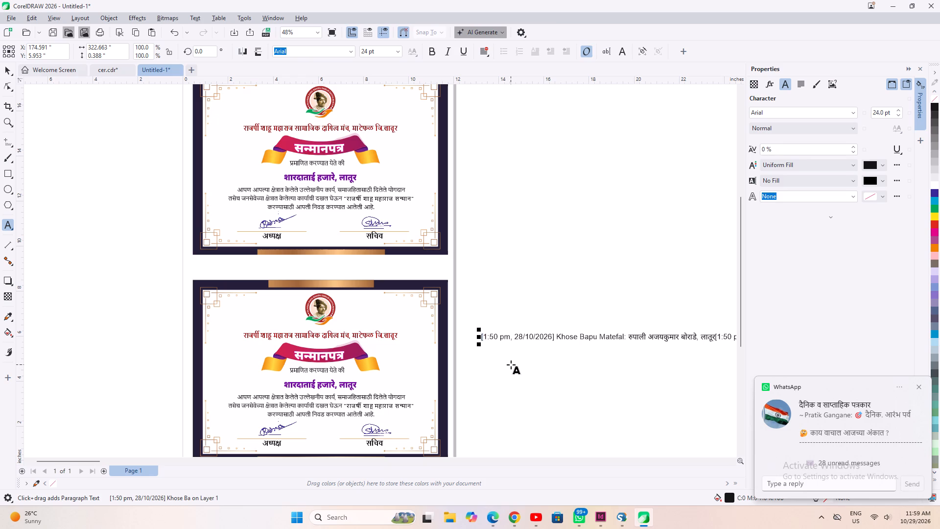
key("shift+Right")
key("shift+Right")
key("shift+Right")
key("shift+Right")
key("shift+Right")
key("shift+Right")
key("shift+Right")
key("shift+Right")
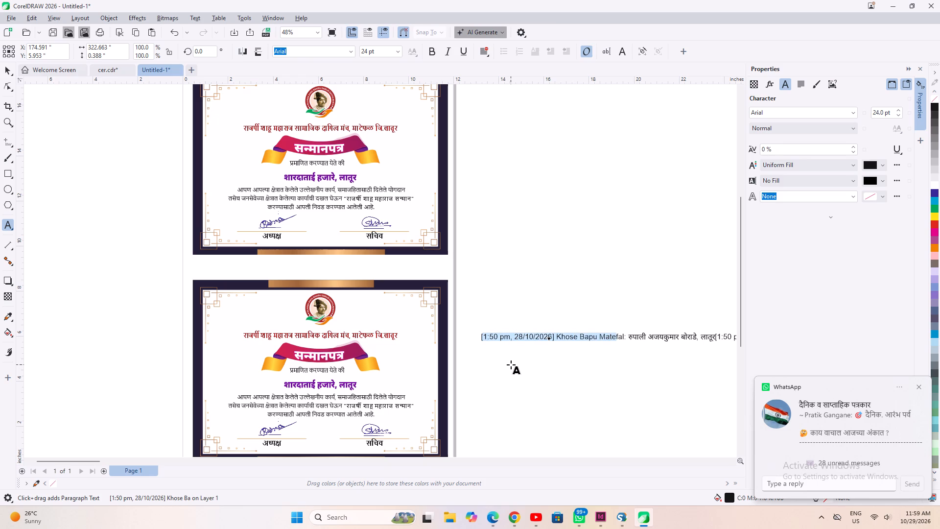
key("shift+Right")
key("BackSpace")
Cut the first recipient's name and town from the start of the list text.
key("shift+Right")
key("shift+Right")
key("shift+Right")
key("shift+Right")
key("shift+Right")
key("shift+Right")
key("shift+Right")
key("shift+Right")
key("shift+Right")
key("shift+Right")
key("shift+Right")
key("shift+Right")
key("shift+Right")
key("shift+Right")
key("shift+Right")
key("shift+Right")
key("shift+Right")
key("shift+Right")
key("shift+Right")
key("shift+Right")
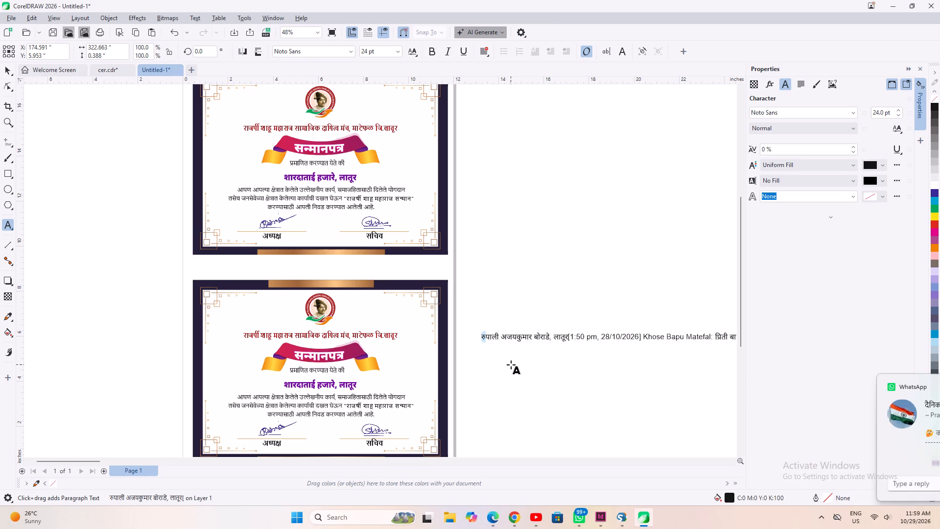
key("shift+Right")
key("shift+Right")
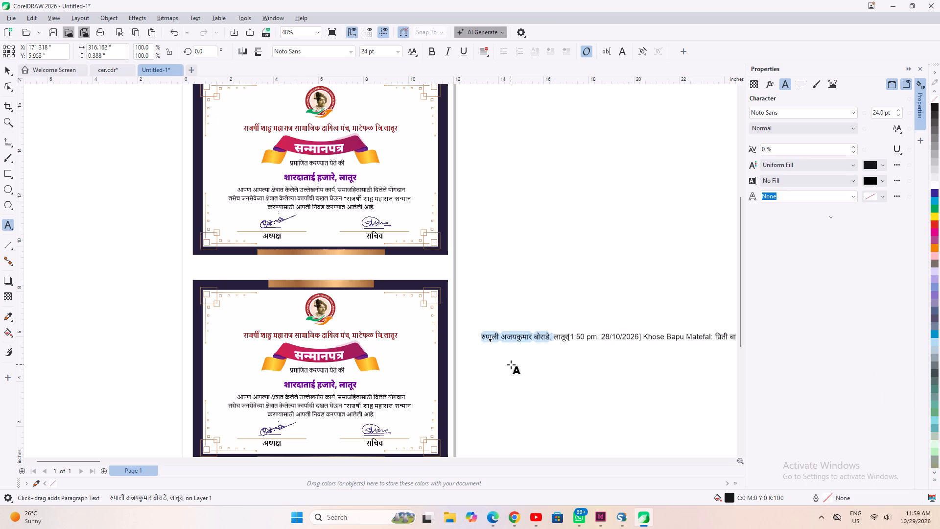
key("shift+Right")
key("shift+Right")
key("shift+Right")
key("ctrl+x")
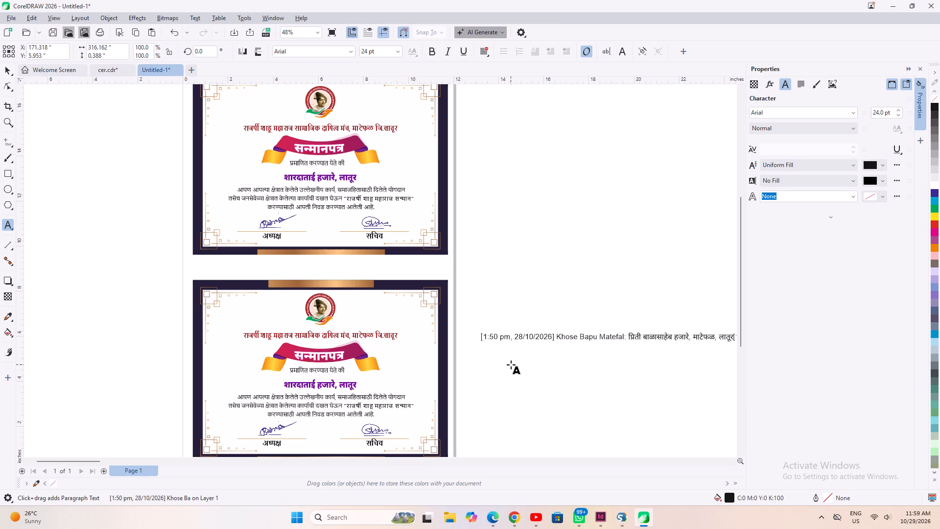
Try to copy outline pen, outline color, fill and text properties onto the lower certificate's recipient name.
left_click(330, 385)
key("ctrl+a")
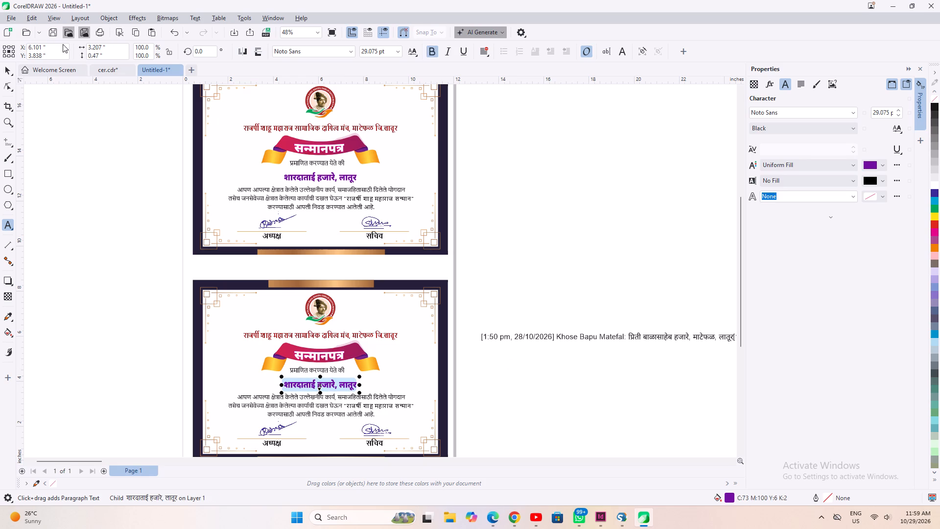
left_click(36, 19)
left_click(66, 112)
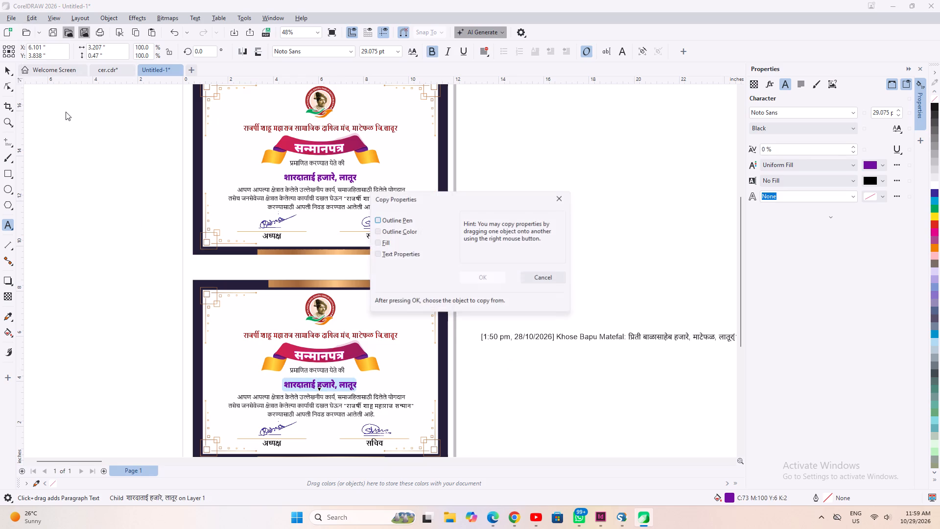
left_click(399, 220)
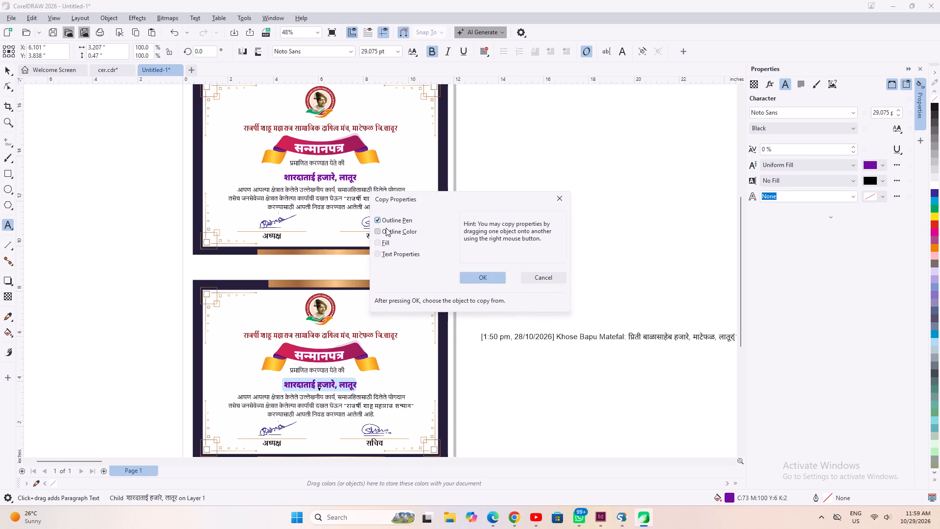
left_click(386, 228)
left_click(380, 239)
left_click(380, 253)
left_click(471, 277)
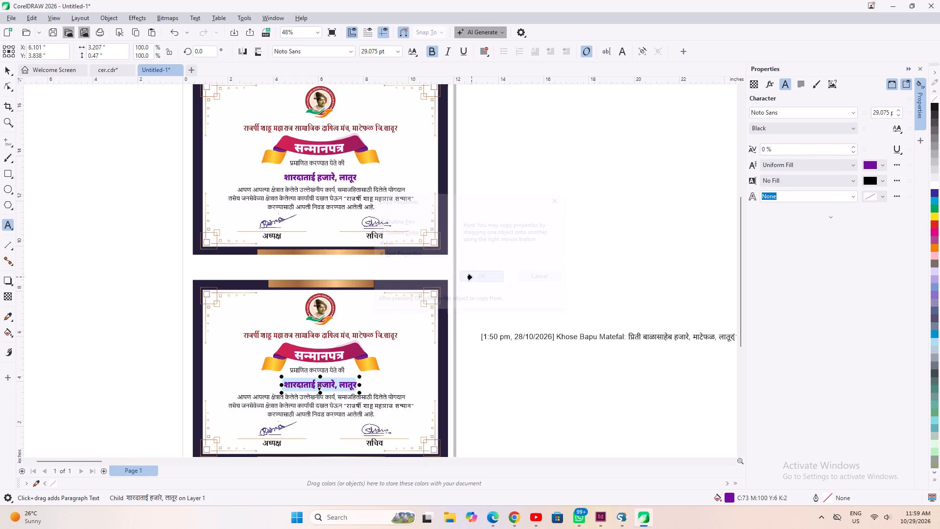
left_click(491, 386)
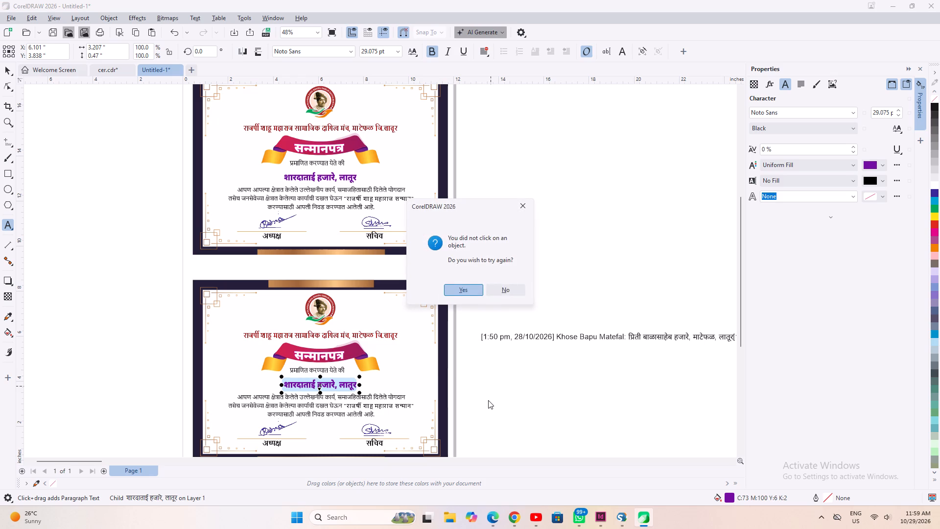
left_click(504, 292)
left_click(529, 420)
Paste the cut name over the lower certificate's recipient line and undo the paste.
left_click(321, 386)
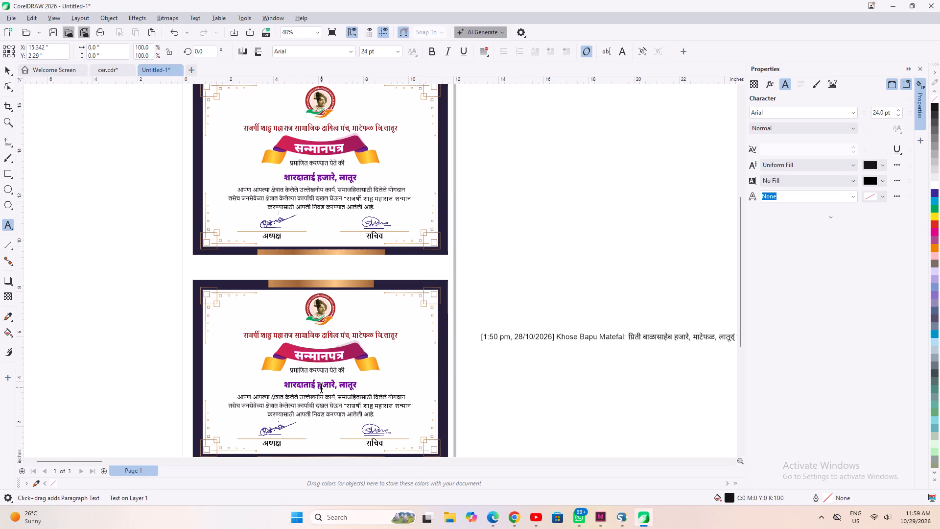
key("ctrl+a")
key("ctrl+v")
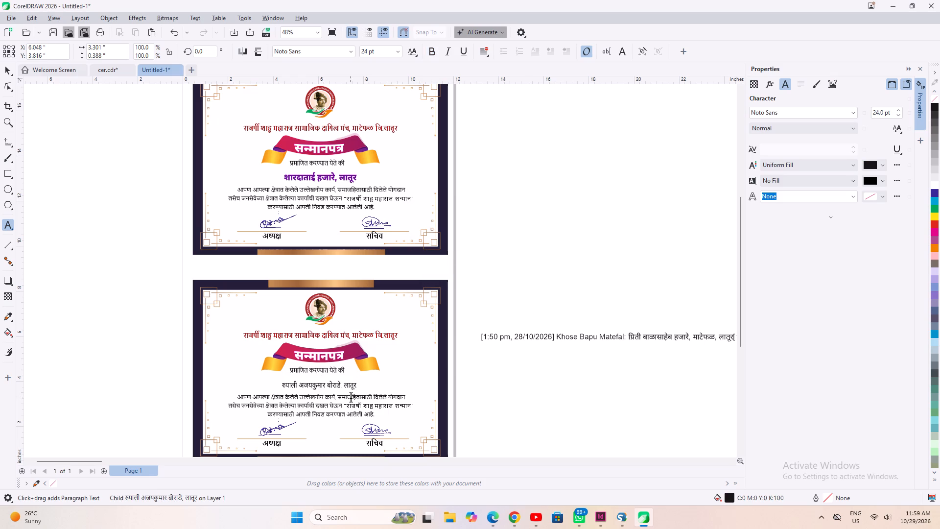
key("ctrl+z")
Replace the recipient line on the lower certificate with the name and town cut from the list.
left_click(292, 383)
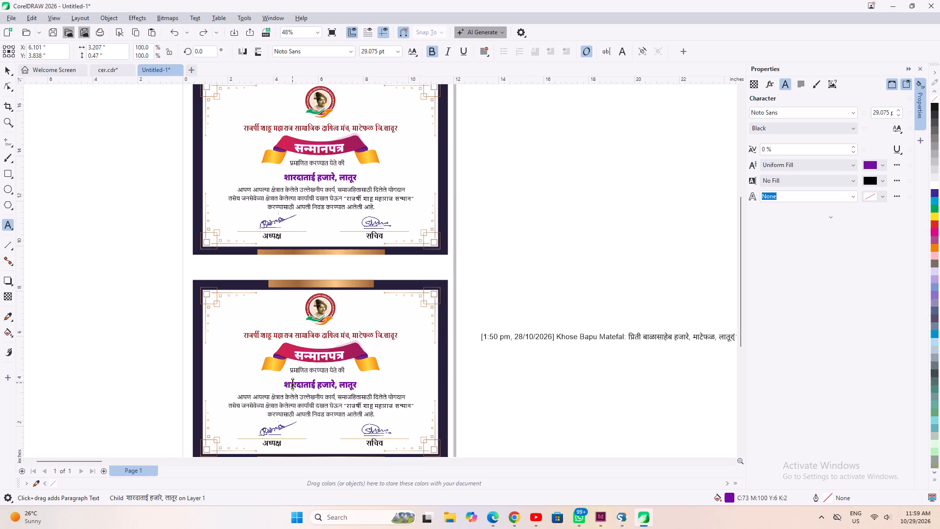
key("Left")
key("Left")
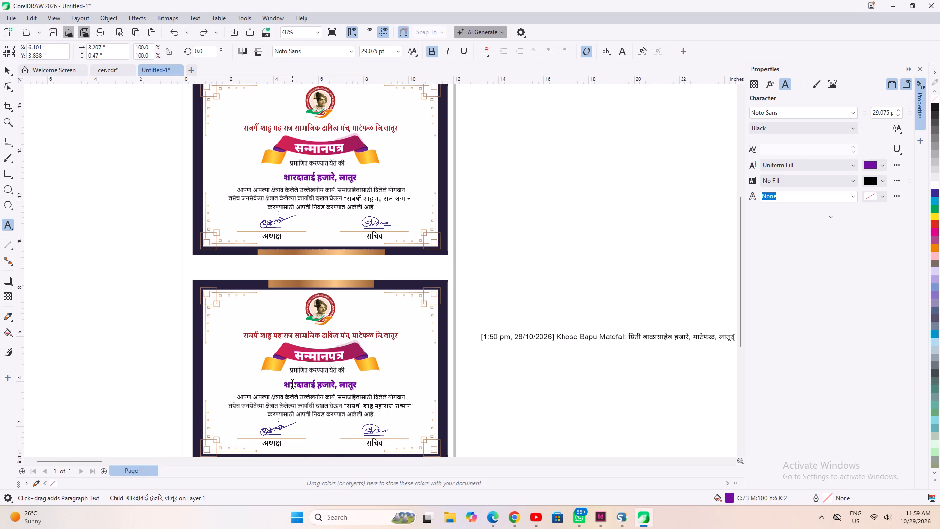
key("Right")
key("shift+Left")
key("shift+Left")
key("shift+Left")
key("shift+Left")
key("shift+Left")
key("shift+Left")
key("shift+Left")
key("shift+Left")
key("shift+Left")
key("shift+Left")
key("shift+Left")
key("shift+Left")
key("shift+Left")
key("shift+Left")
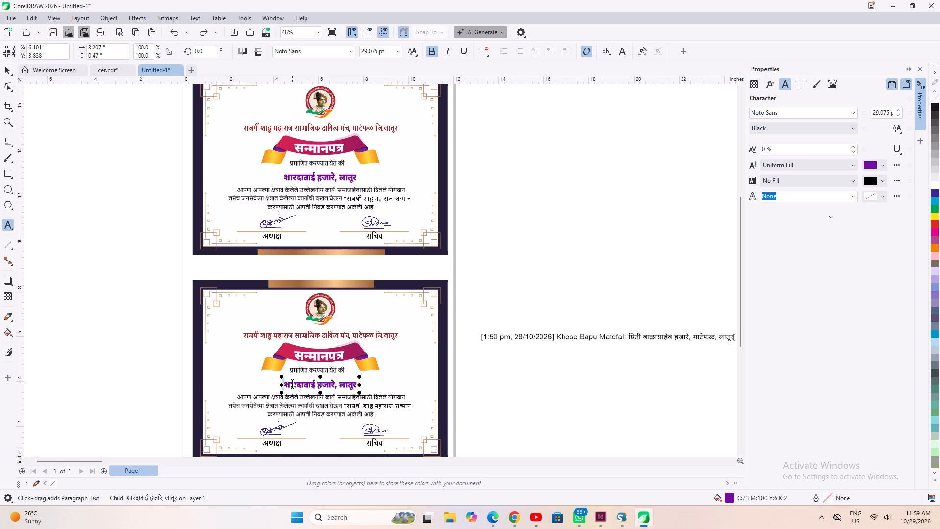
key("BackSpace")
key("ctrl+a")
key("ctrl+v")
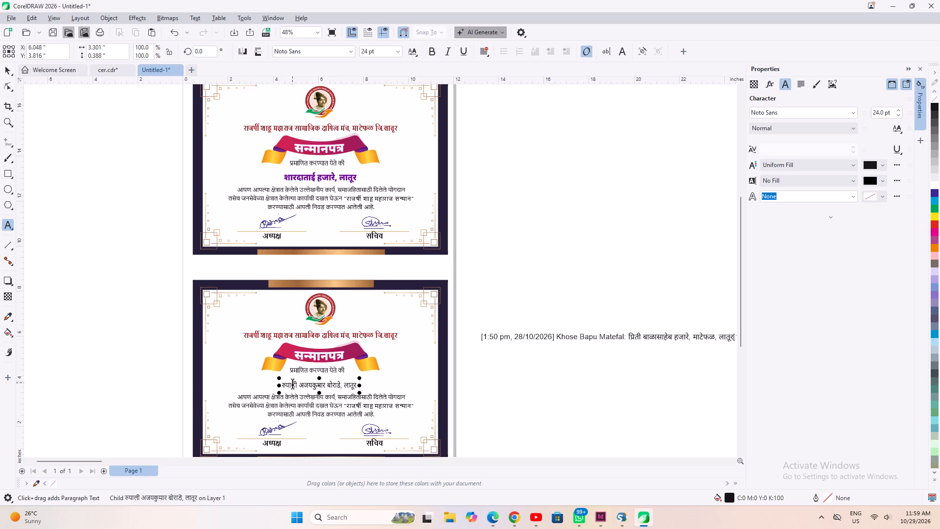
left_click(1, 72)
left_click(513, 427)
Ungroup the lower certificate and the upper certificate so that their text lines are separate objects.
left_click(324, 398)
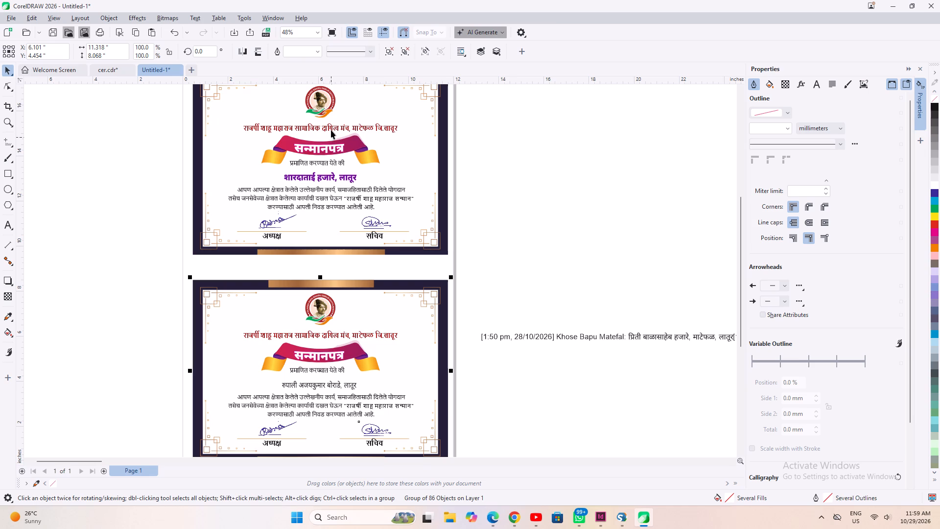
left_click(402, 48)
left_click(536, 189)
left_click(313, 383)
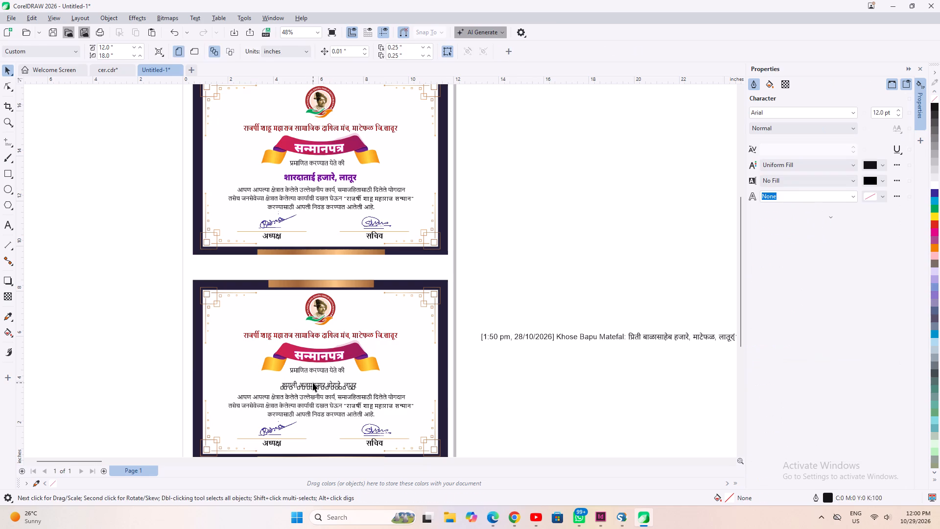
left_click(330, 173)
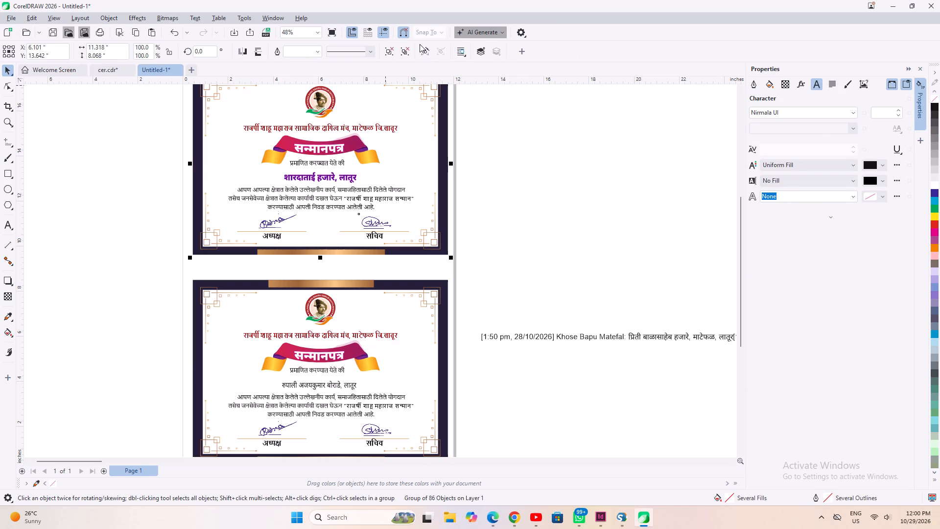
left_click(407, 53)
left_click(579, 186)
Copy the properties of the upper certificate's purple recipient name to the new name on the lower certificate.
left_click(313, 385)
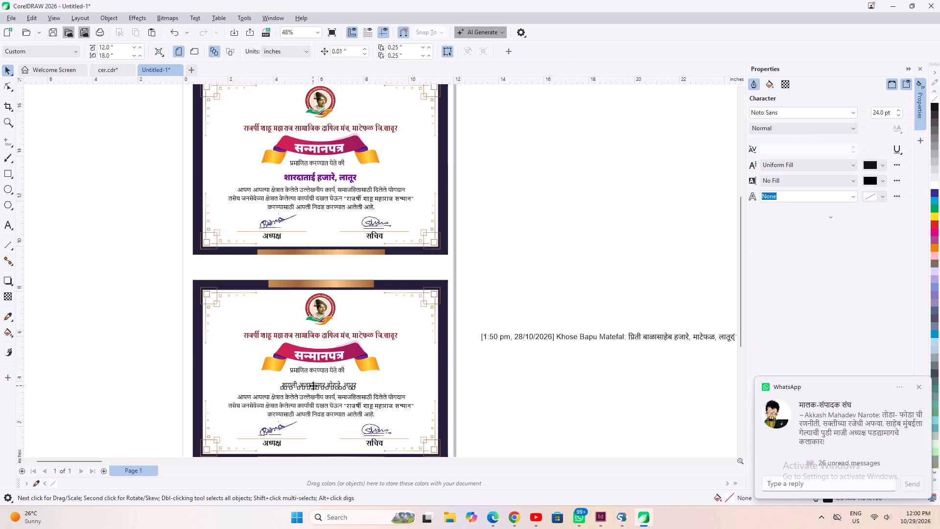
left_click(29, 21)
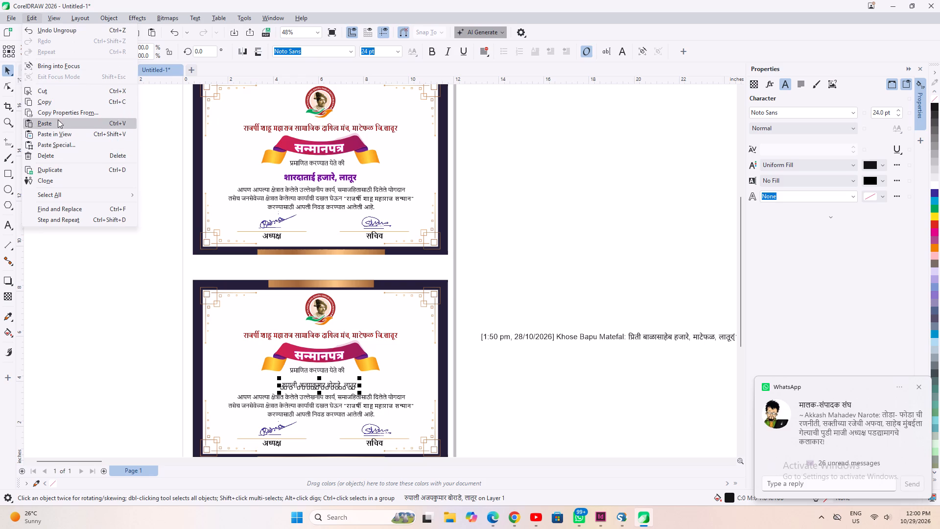
left_click(58, 116)
left_click(483, 275)
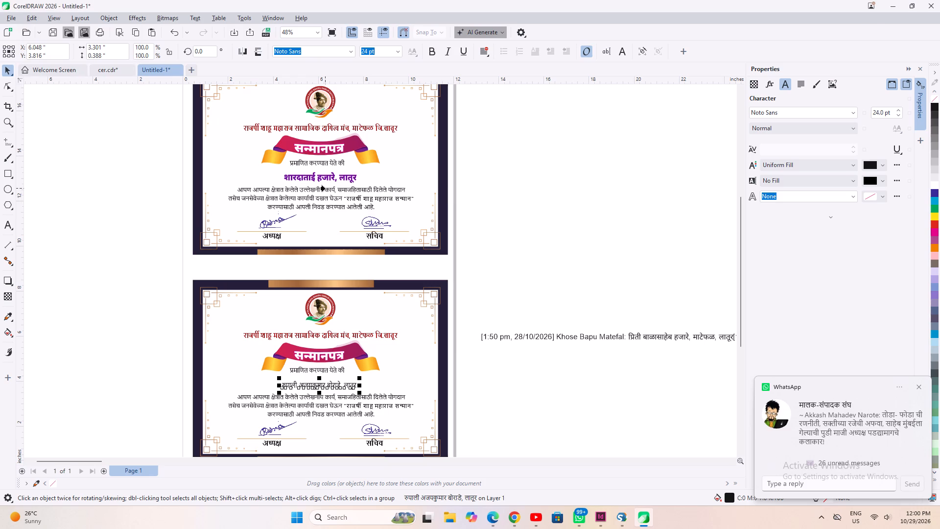
left_click(305, 180)
Centre the new recipient name horizontally on the lower certificate's inner frame.
scroll(318, 430, "up", 2)
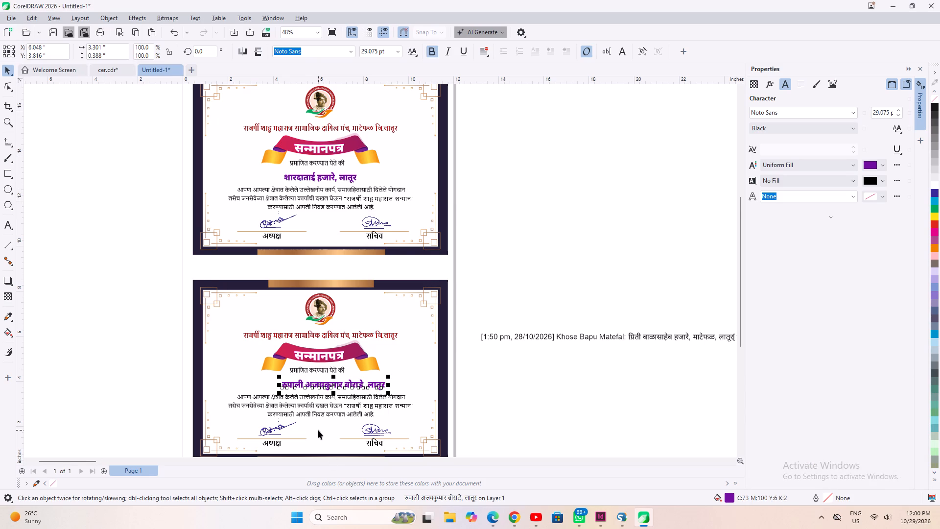
left_click(452, 369, "shift")
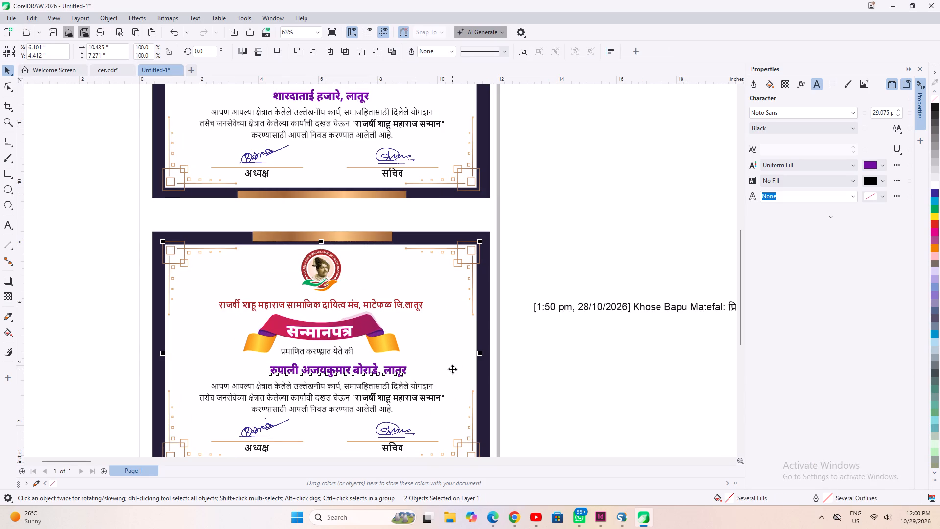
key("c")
left_click(518, 384)
Group all the objects of the lower certificate.
scroll(244, 227, "down", 1)
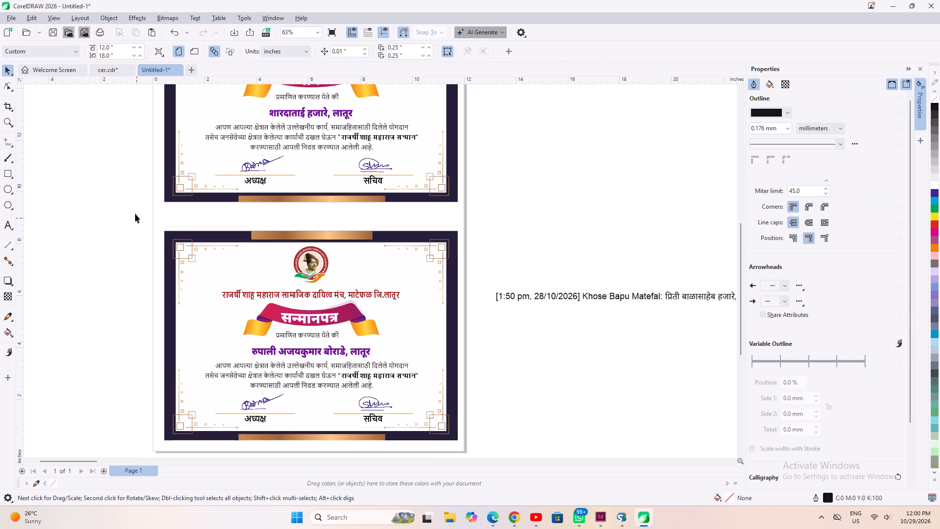
left_click_drag(135, 210, 474, 425)
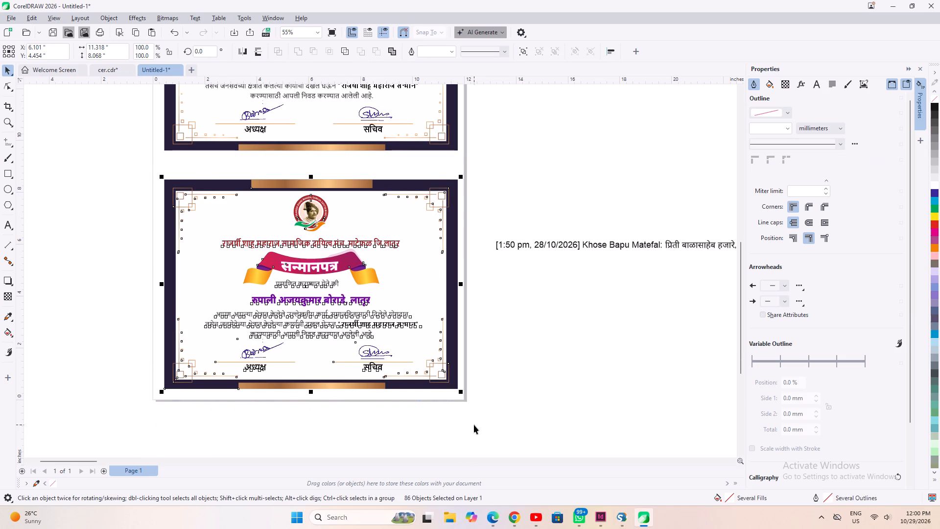
key("ctrl+g")
scroll(349, 379, "down", 2)
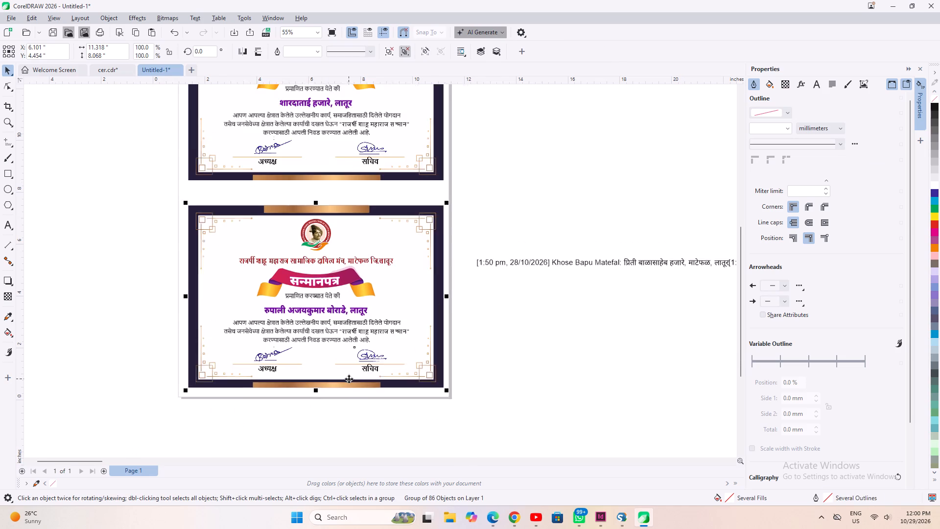
Group the objects of the upper certificate in the new document.
scroll(349, 379, "down", 1)
scroll(293, 278, "down", 2)
left_click_drag(201, 113, 480, 260)
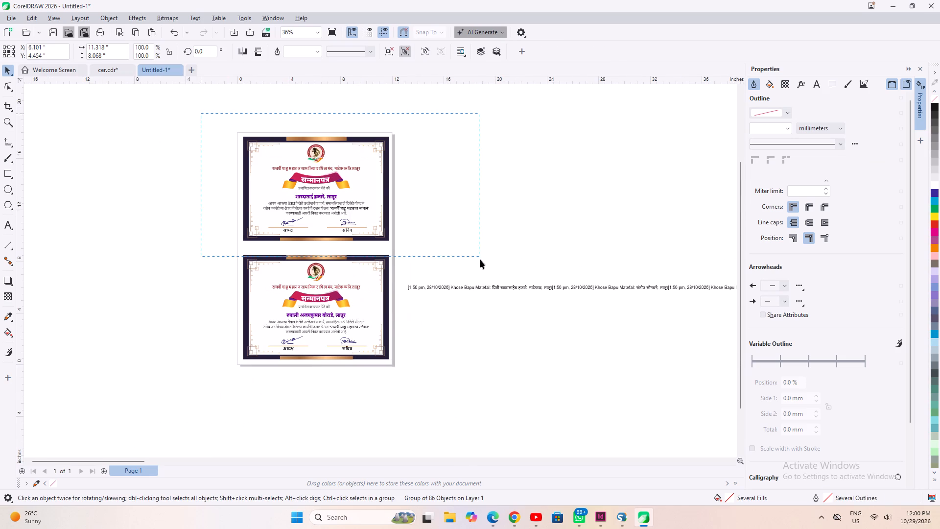
left_click_drag(480, 260, 462, 254)
key("ctrl+g")
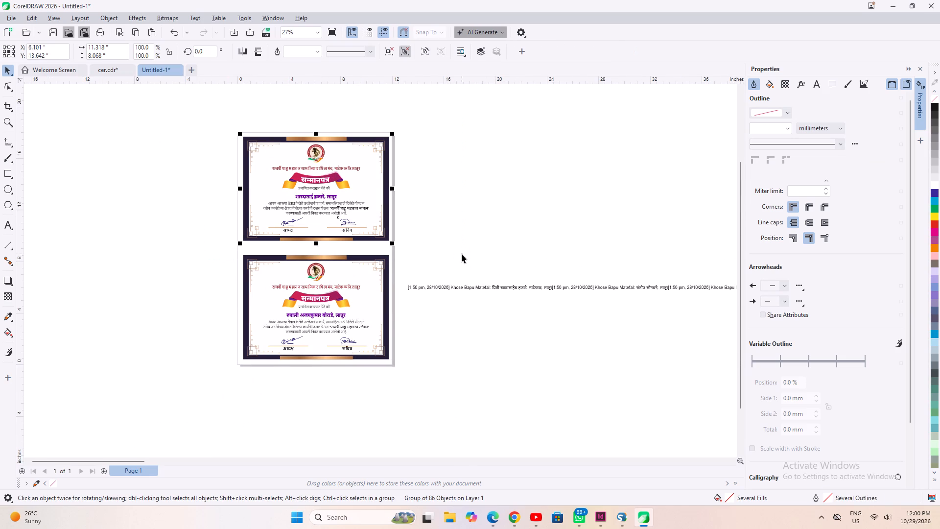
left_click(471, 308)
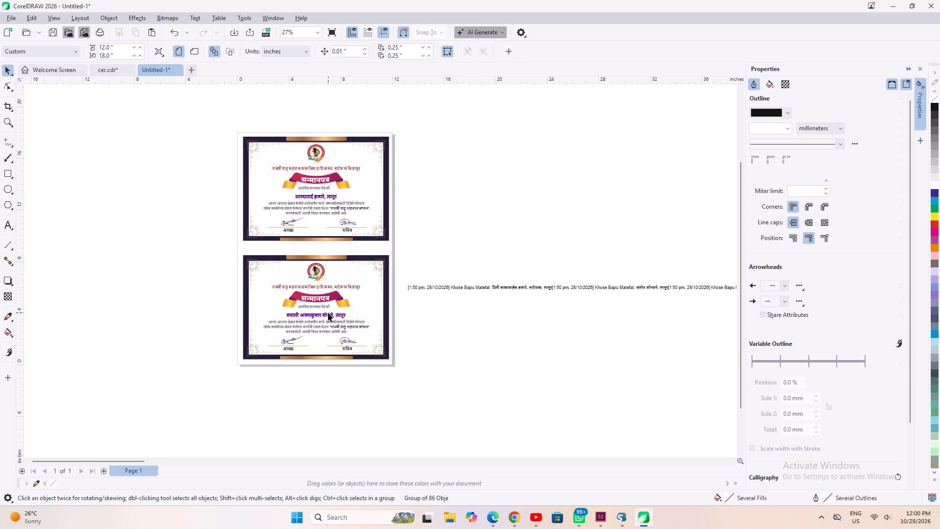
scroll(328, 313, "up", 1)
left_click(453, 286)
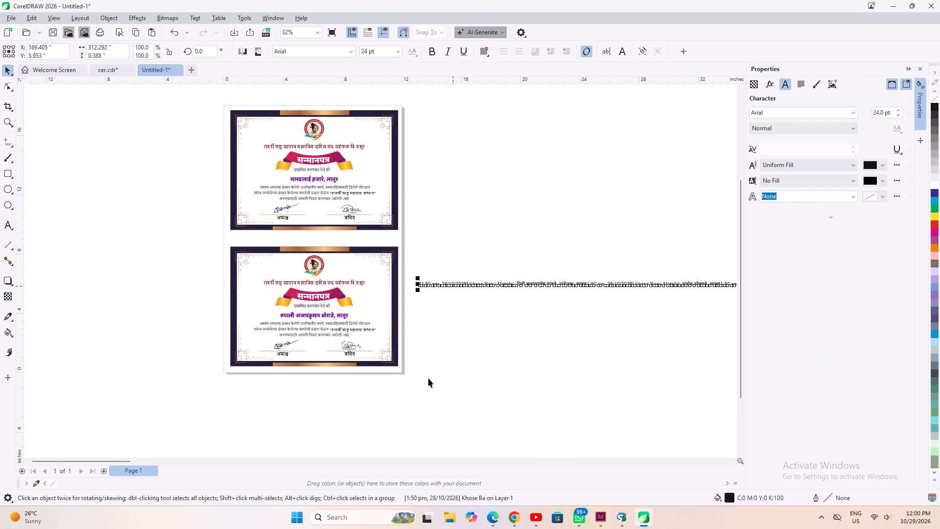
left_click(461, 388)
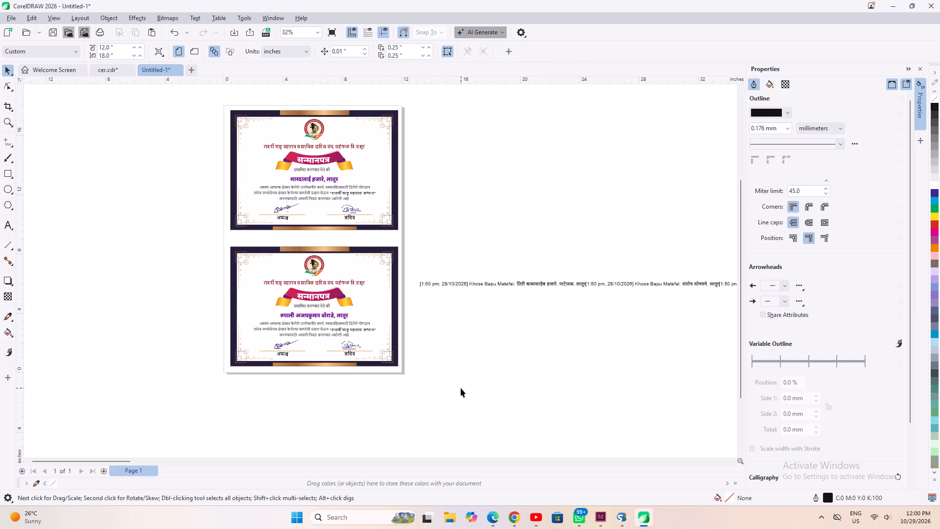
Apply the page size to the current page only and insert a second page after page 1.
left_click(226, 54)
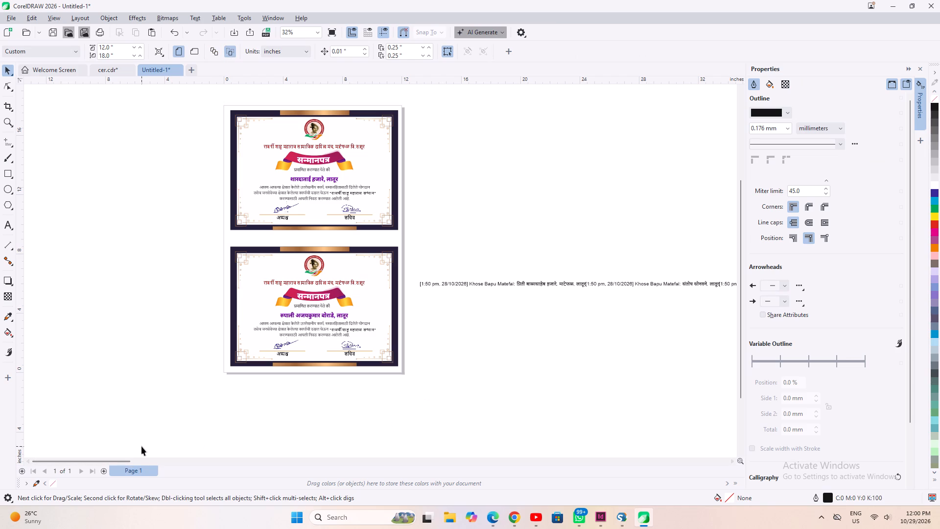
key("Page_Down")
key("Return")
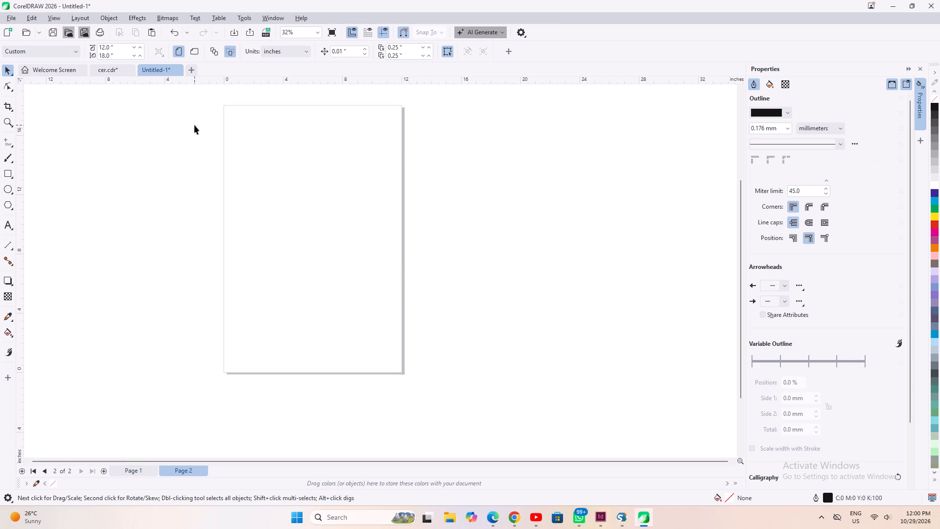
left_click(213, 53)
left_click(225, 52)
Copy both certificates and the recipient list text beside them from page 1 and paste them on page 2.
left_click(136, 471)
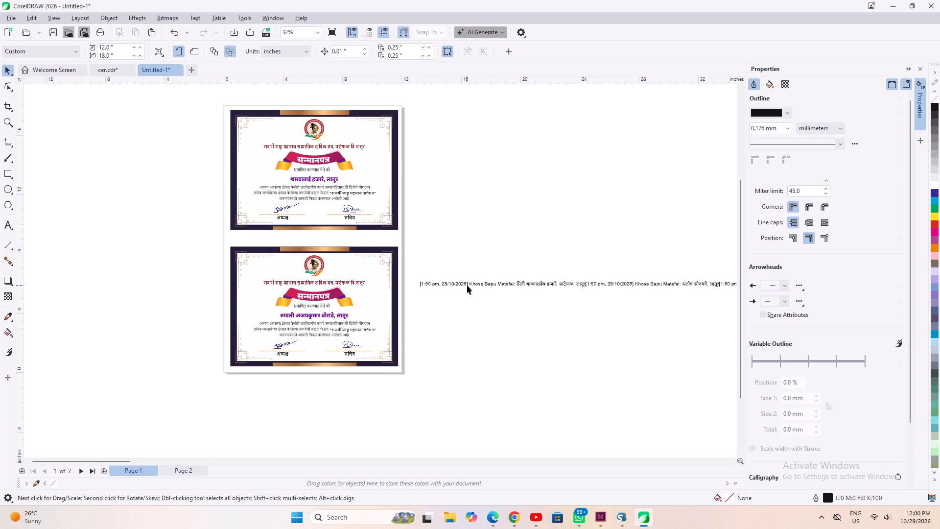
scroll(226, 332, "down", 1)
left_click_drag(143, 109, 144, 110)
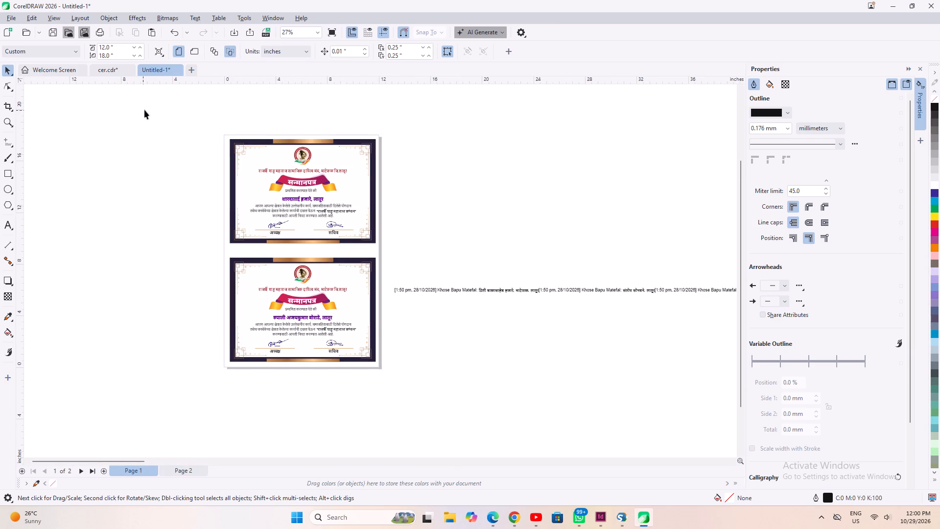
left_click_drag(144, 110, 419, 438)
left_click(485, 290, "shift")
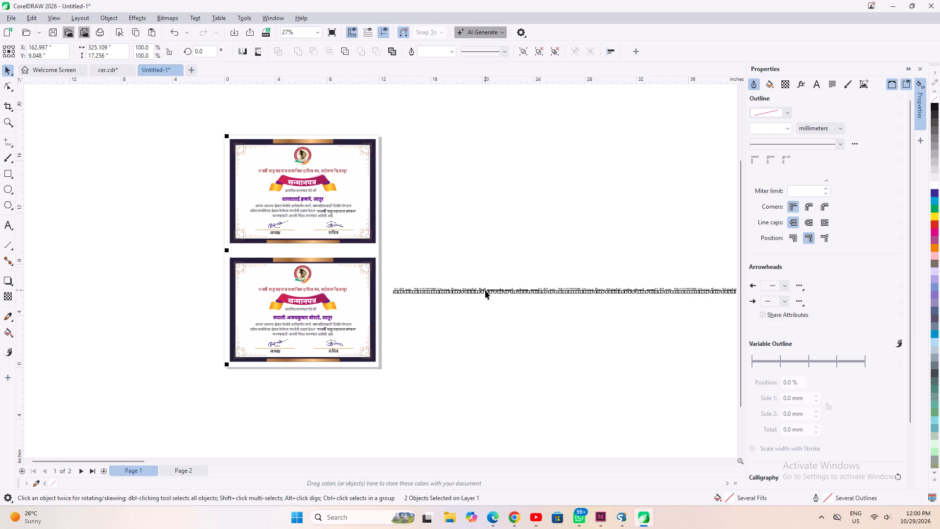
key("ctrl+c")
key("Page_Down")
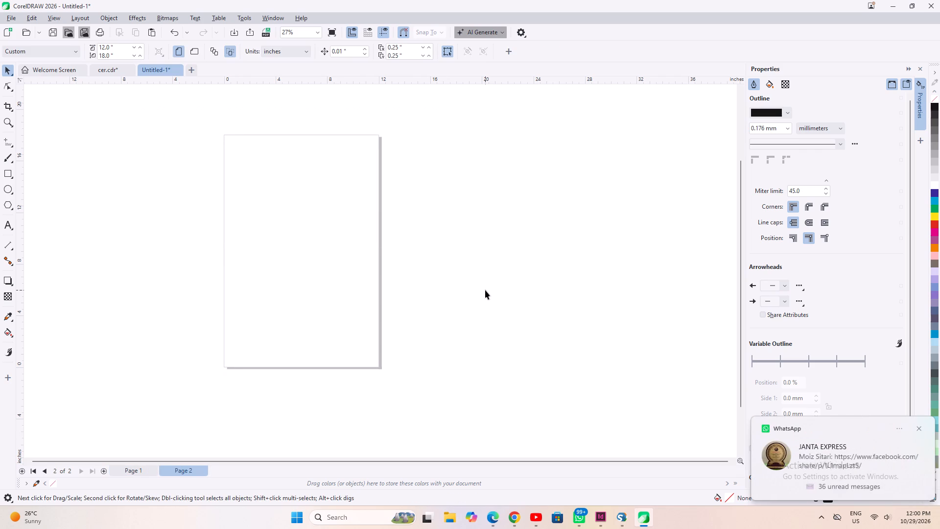
key("ctrl+v")
left_click(483, 366)
Delete the leading chat timestamp and sender name from the recipient list text on page 2.
left_click(444, 289)
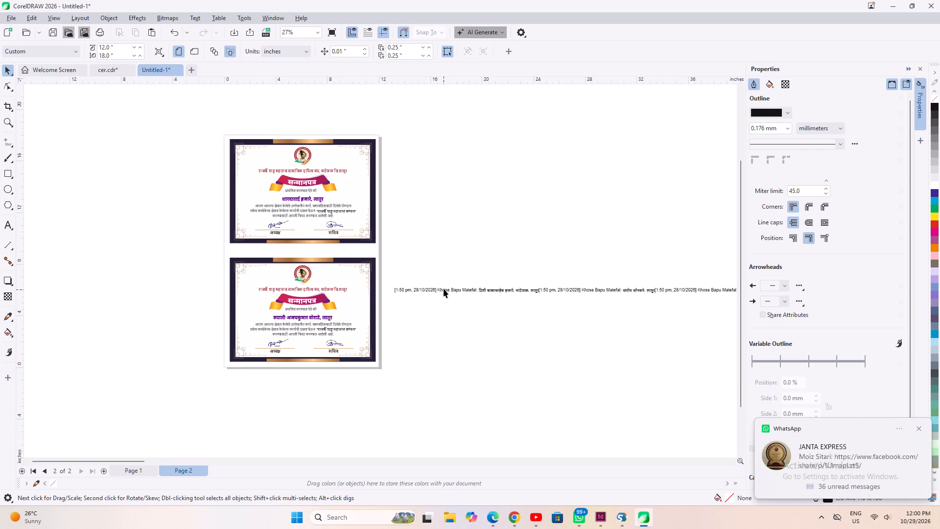
key("space")
scroll(467, 290, "up", 4)
scroll(378, 311, "up", 2)
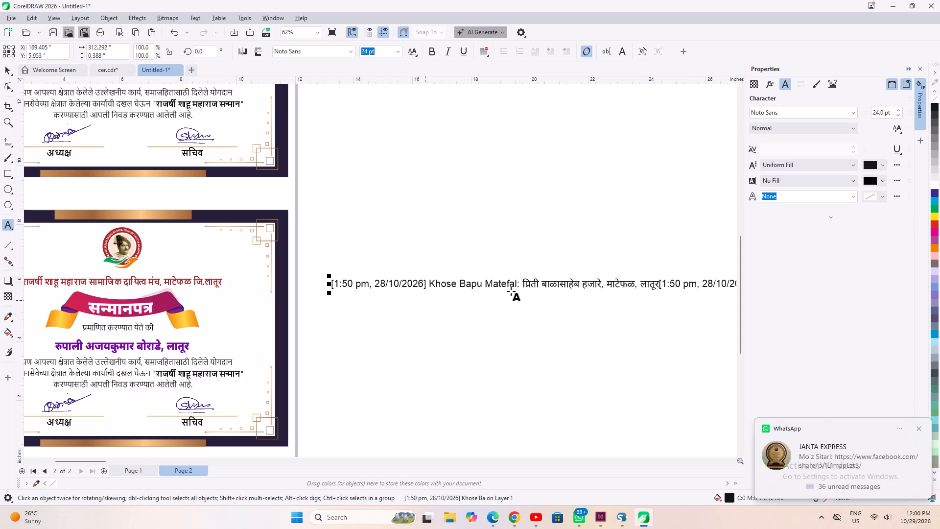
left_click_drag(522, 279, 266, 263)
key("BackSpace")
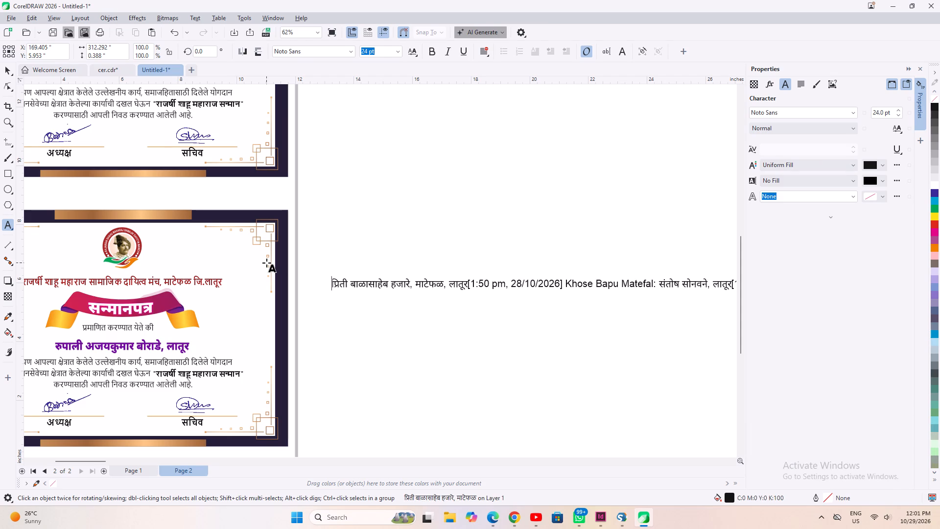
Cut the first recipient's name and place from the start of the list text on page 2.
key("shift+Right")
key("shift+Right")
key("shift+Right")
key("shift+Right")
key("shift+Right")
key("shift+Right")
key("shift+Right")
key("shift+Right")
key("shift+Right")
key("shift+Right")
key("shift+Right")
key("shift+Right")
key("shift+Right")
key("shift+Right")
key("shift+Right")
key("shift+Right")
key("shift+Right")
key("shift+Right")
key("shift+Right")
key("shift+Right")
key("shift+Right")
key("shift+Right")
key("shift+Right")
key("shift+Right")
key("shift+Right")
key("shift+Right")
key("shift+Right")
key("shift+Right")
key("shift+Right")
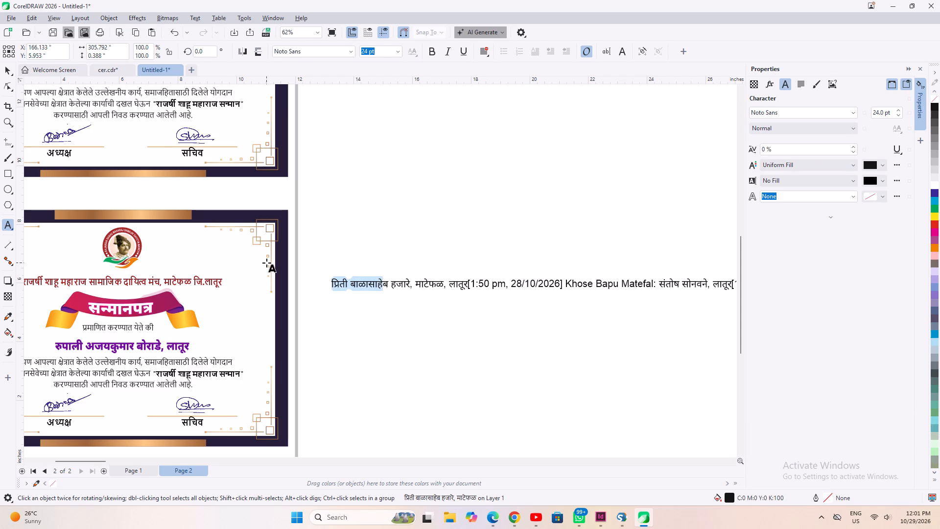
key("shift+Right")
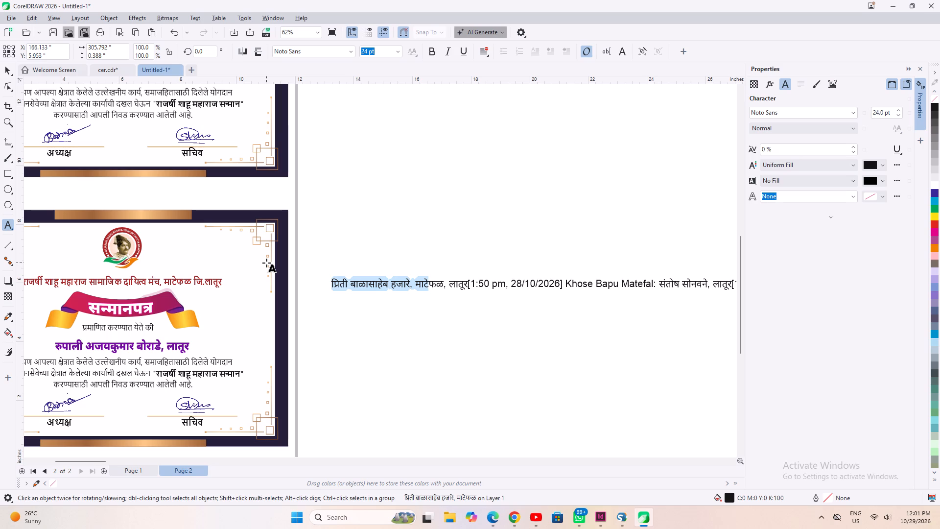
key("shift+Right")
key("shift+Right")
key("shift+Right")
key("shift+Right")
key("shift+Right")
key("shift+Right")
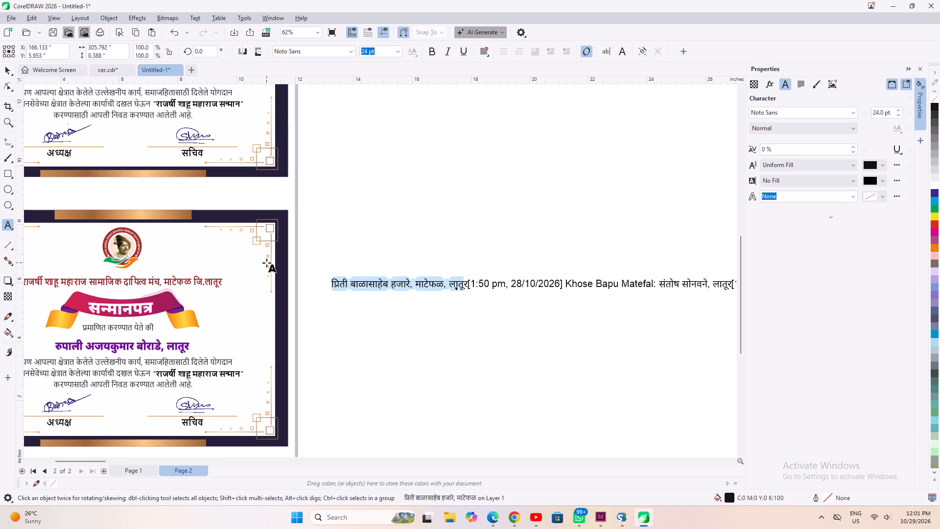
key("shift+Right")
key("ctrl+x")
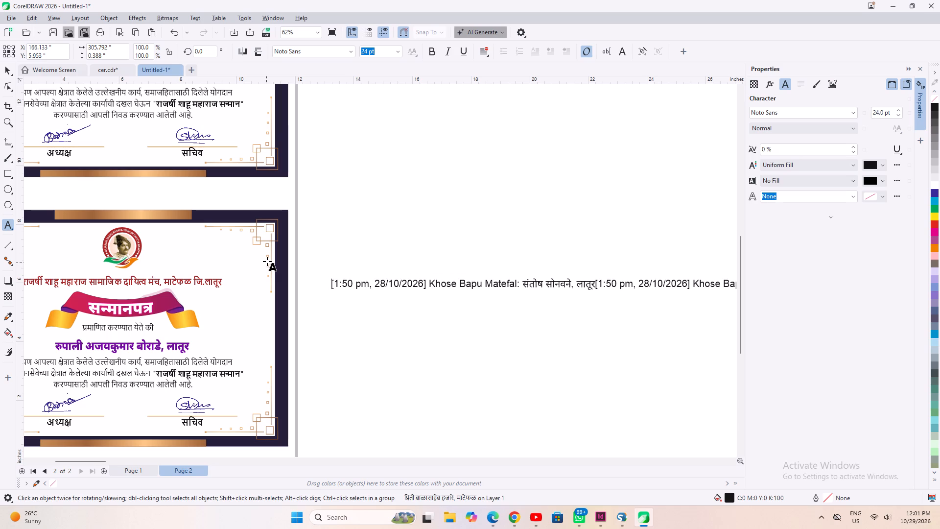
Replace the recipient name on the upper certificate of page 2 with the cut list entry.
scroll(597, 369, "down", 1)
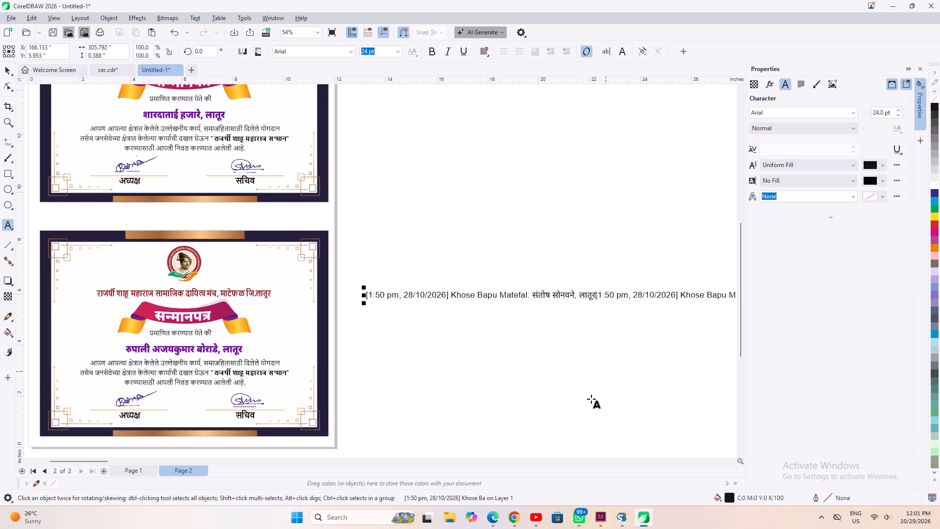
left_click(187, 116)
key("ctrl+a")
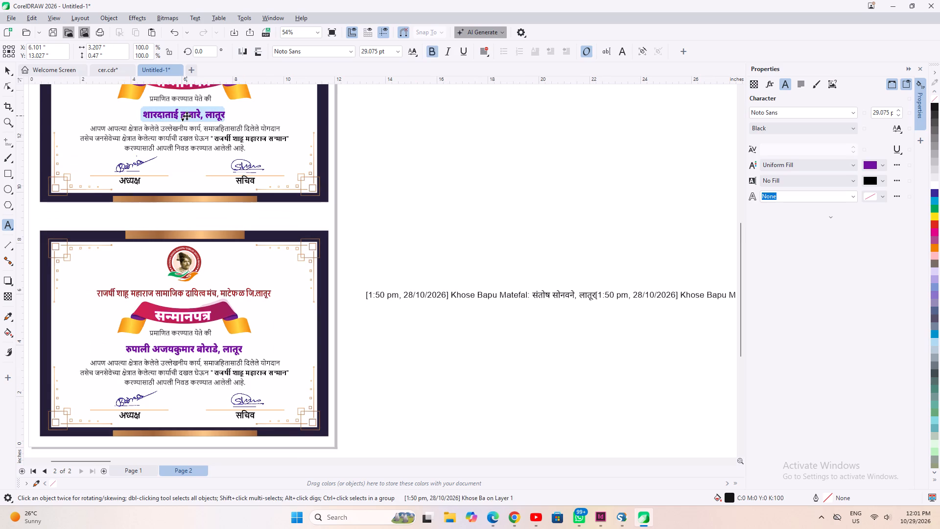
key("ctrl+v")
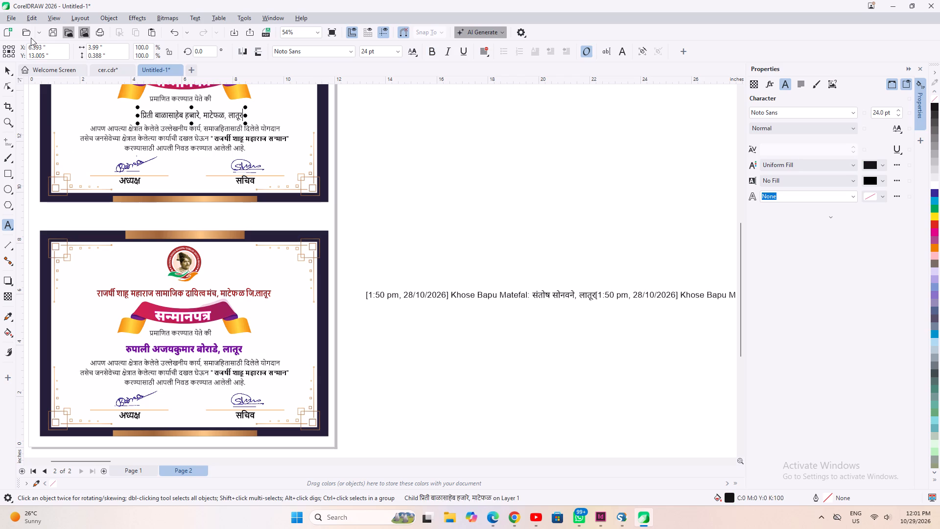
Copy the outline pen, outline color, fill and text properties from the lower certificate's recipient name onto the new upper name.
left_click(34, 15)
left_click(63, 113)
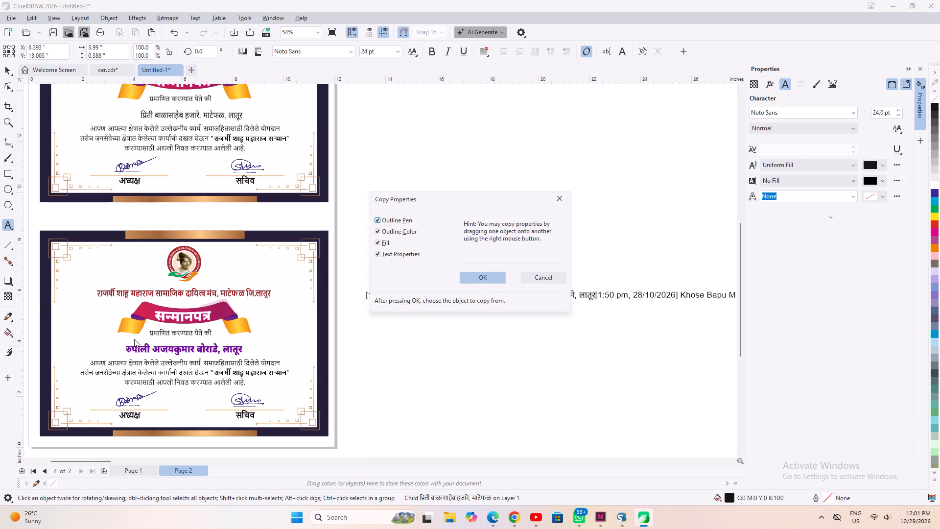
left_click(466, 277)
left_click(227, 349)
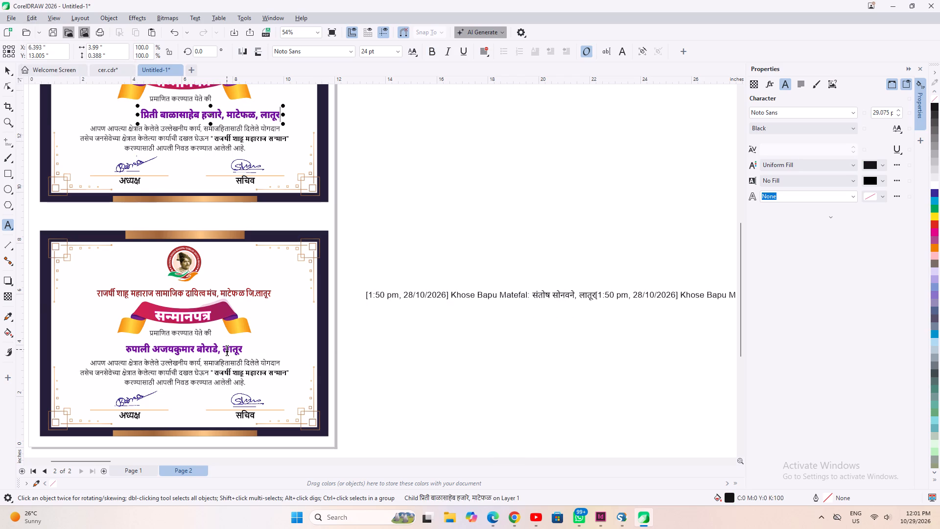
Ungroup all objects of the upper certificate on page 2.
scroll(395, 372, "down", 4)
scroll(347, 202, "up", 3)
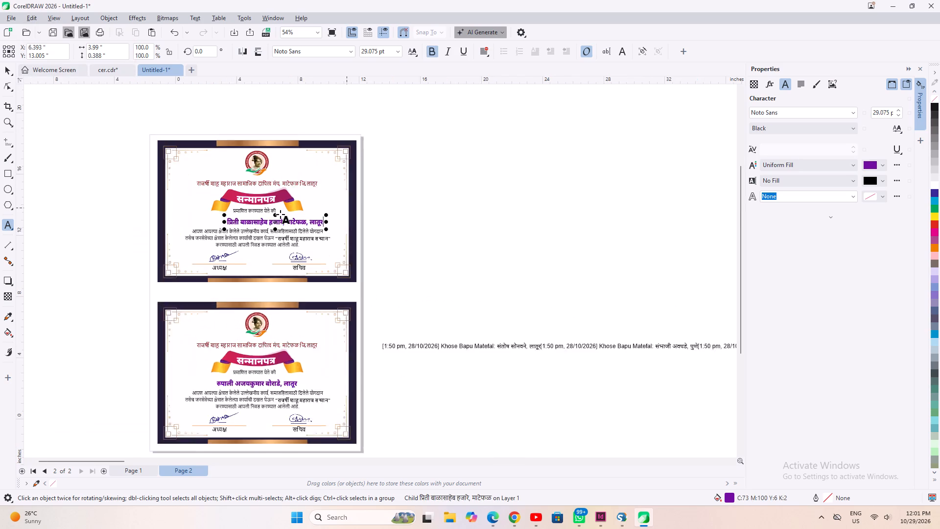
left_click(6, 70)
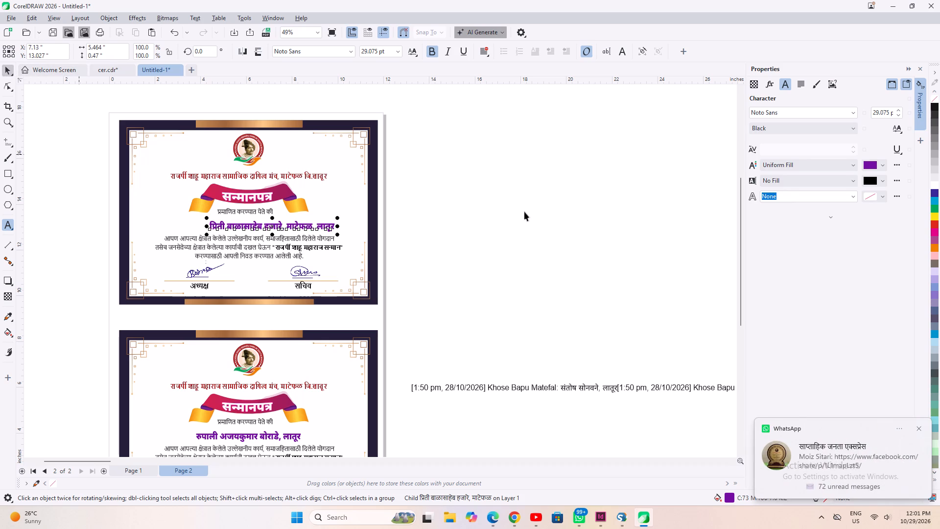
left_click(525, 203)
left_click(252, 229)
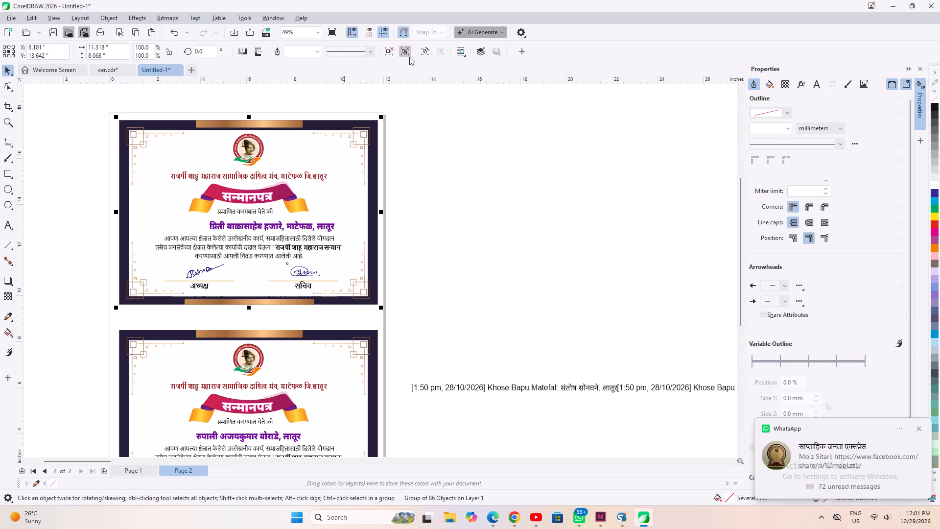
left_click(406, 49)
left_click(490, 198)
Center the new recipient name horizontally on the upper certificate's inner frame.
left_click(280, 225)
left_click(351, 216, "shift")
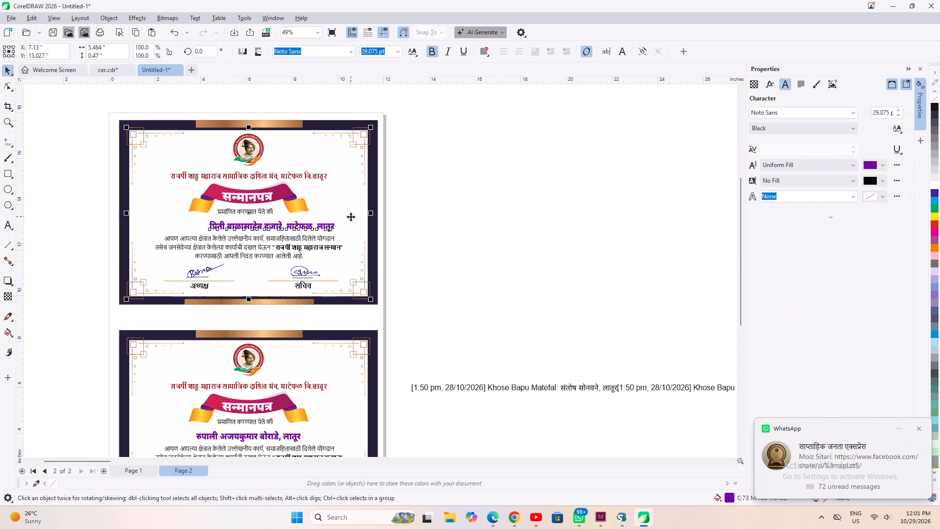
key("c")
left_click(496, 251)
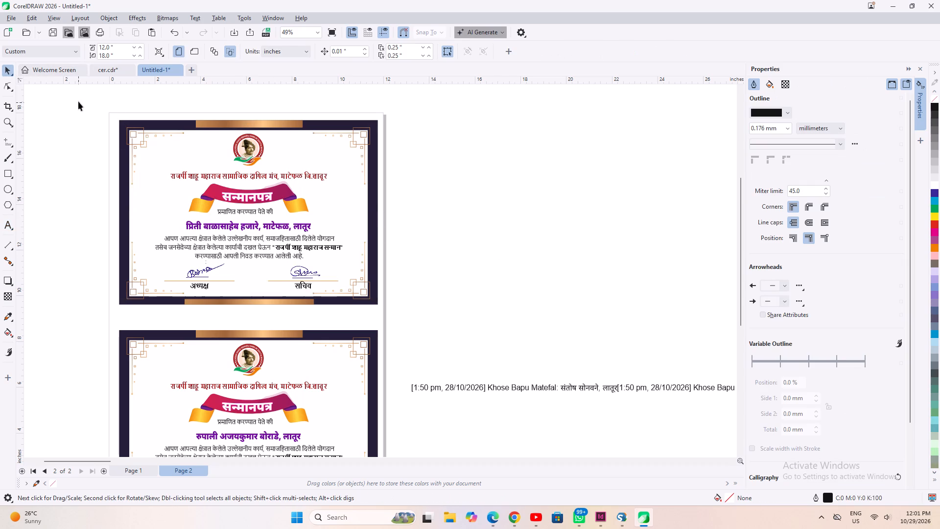
Group all objects of the upper certificate on page 2.
left_click_drag(78, 99, 451, 320)
key("ctrl+g")
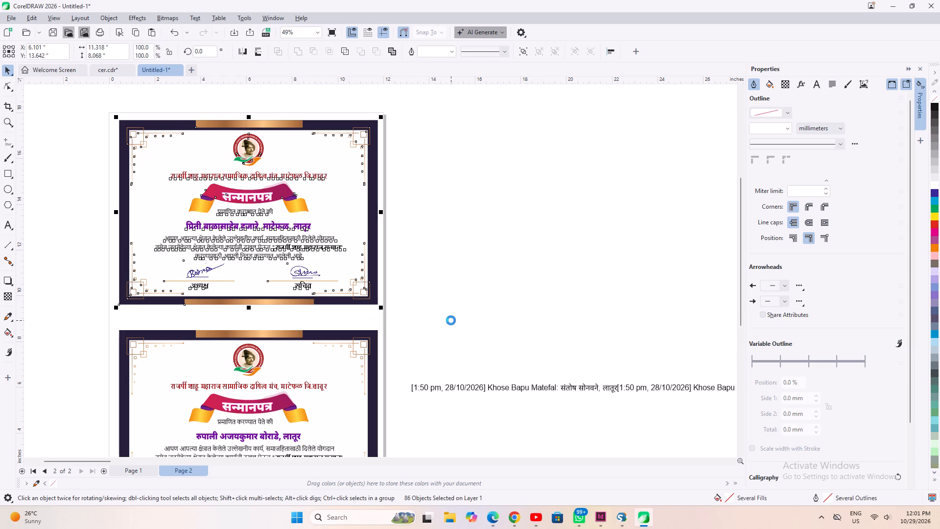
left_click(451, 320)
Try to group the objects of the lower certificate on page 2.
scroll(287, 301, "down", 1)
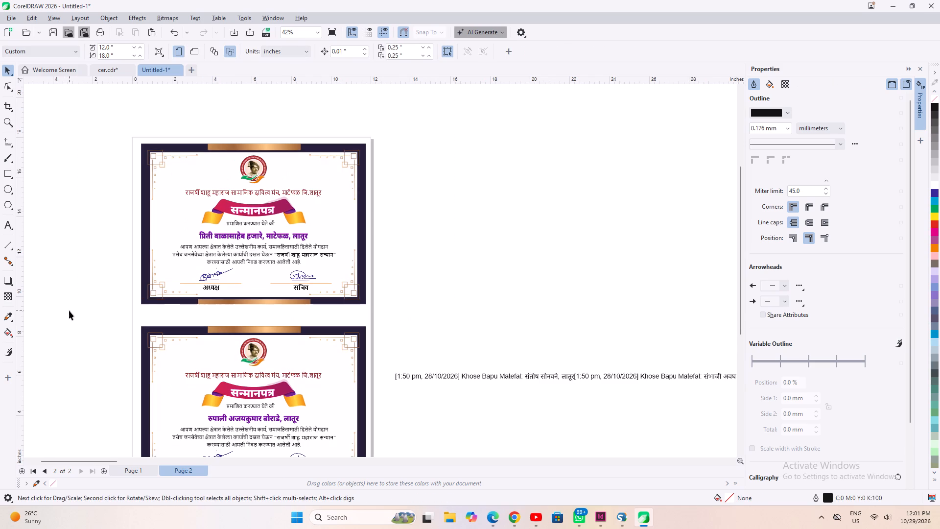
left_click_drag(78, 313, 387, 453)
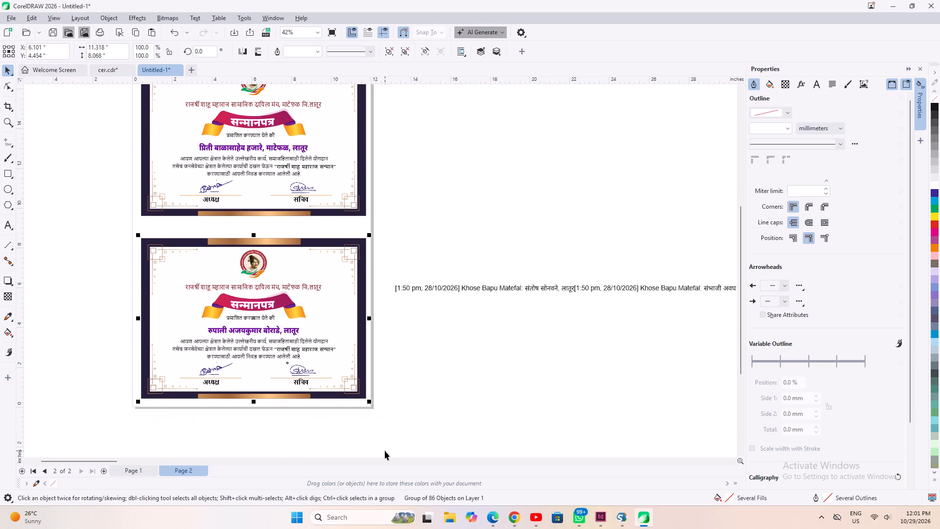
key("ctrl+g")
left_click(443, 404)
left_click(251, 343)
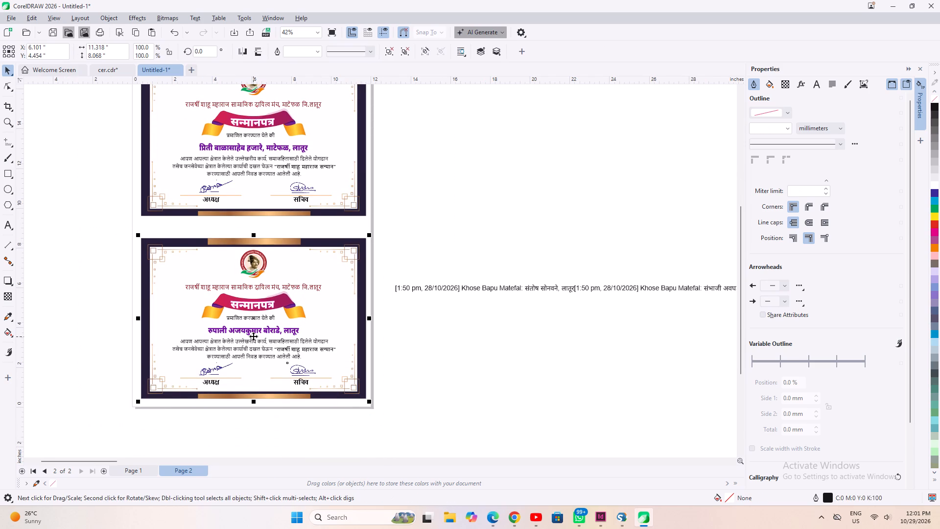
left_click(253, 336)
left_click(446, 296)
Delete the leading chat timestamp, sender name and stray space from the recipient list text on page 2.
left_click(444, 290)
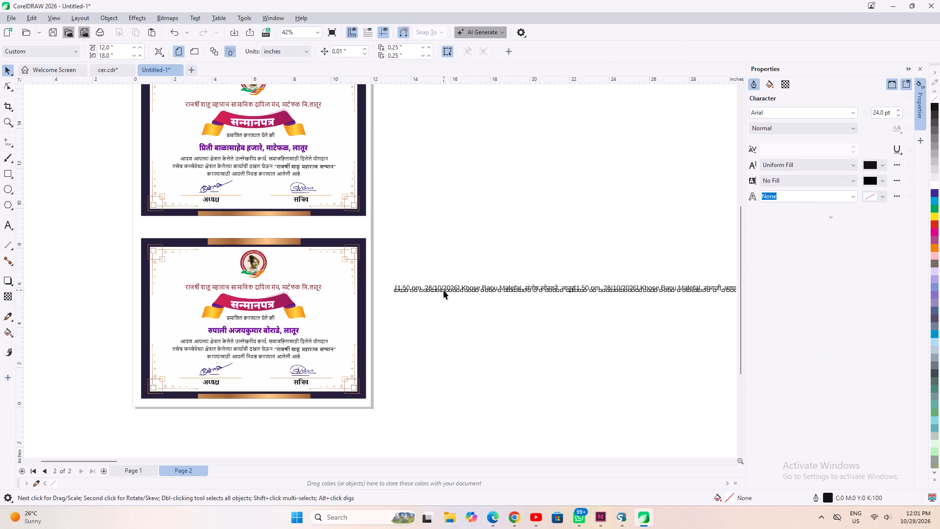
key("space")
left_click_drag(523, 286, 337, 288)
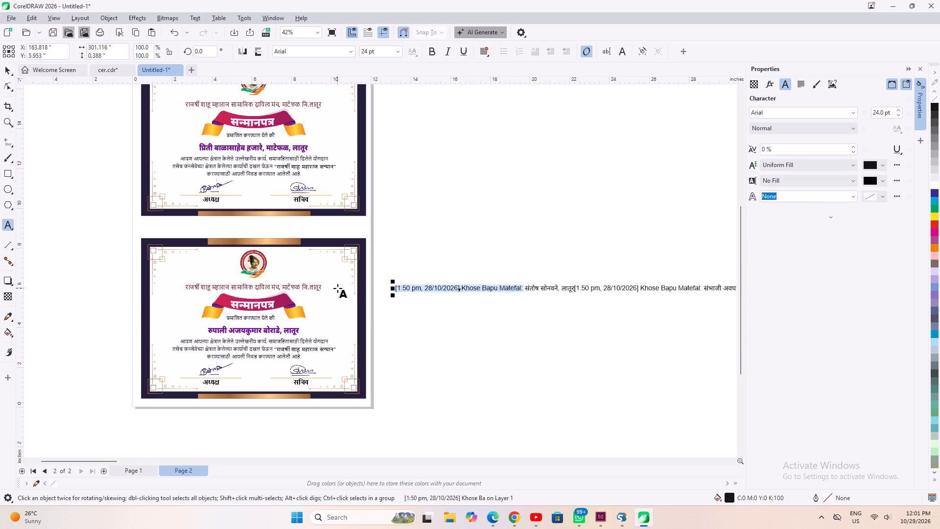
key("BackSpace")
key("Right")
key("BackSpace")
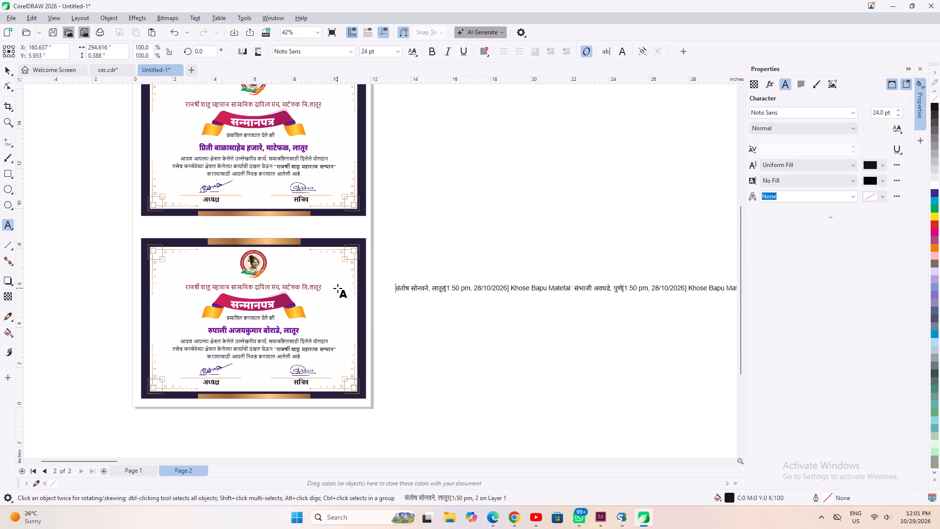
Select the next recipient's name and place at the start of the list text on page 2.
key("shift+Right")
key("shift+Right")
key("shift+Right")
key("shift+Right")
key("shift+Right")
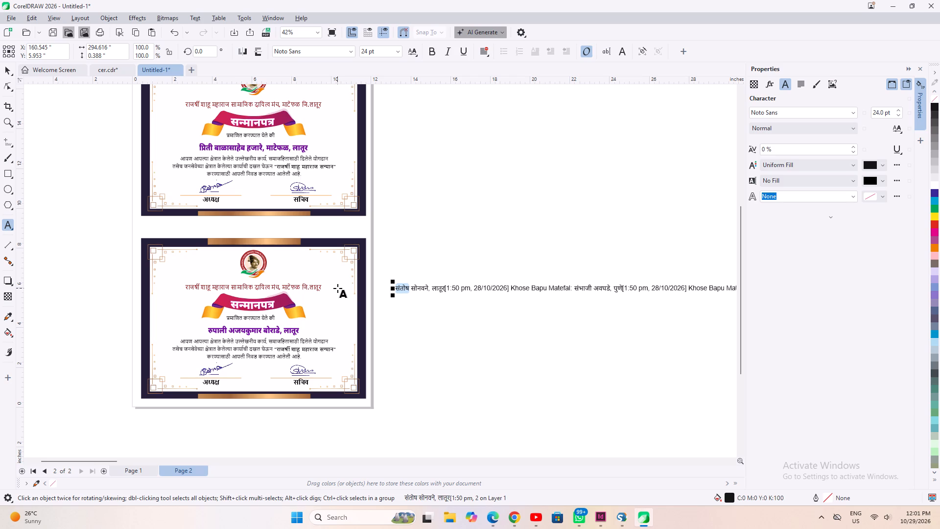
key("shift+Right")
key("shift+Right")
key("shift+Right")
key("shift+Right")
key("shift+Right")
key("shift+Right")
key("shift+Right")
key("shift+Right")
key("shift+Right")
key("shift+Right")
key("shift+Right")
key("shift+Right")
key("shift+Right")
key("shift+Right")
key("shift+Right")
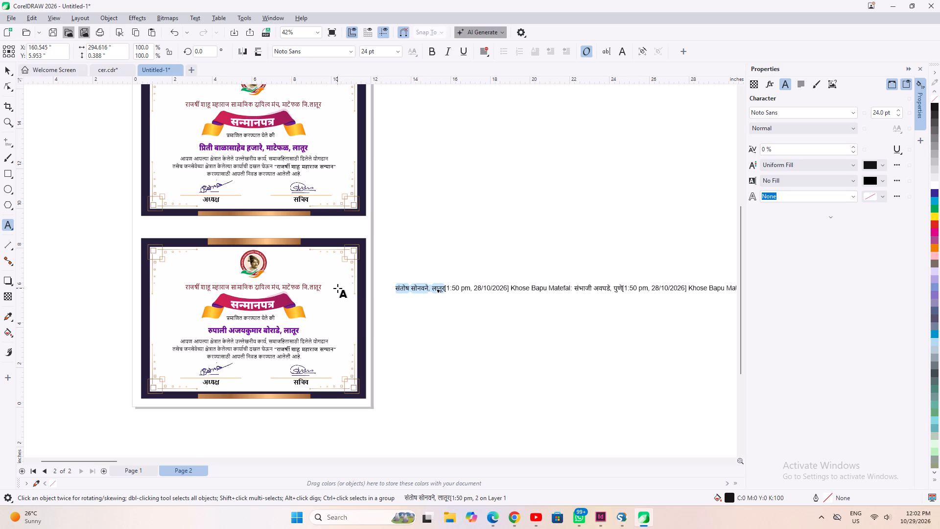
Move the selected name and place from the recipient list into the lower certificate, replacing its existing recipient line.
key("ctrl+x")
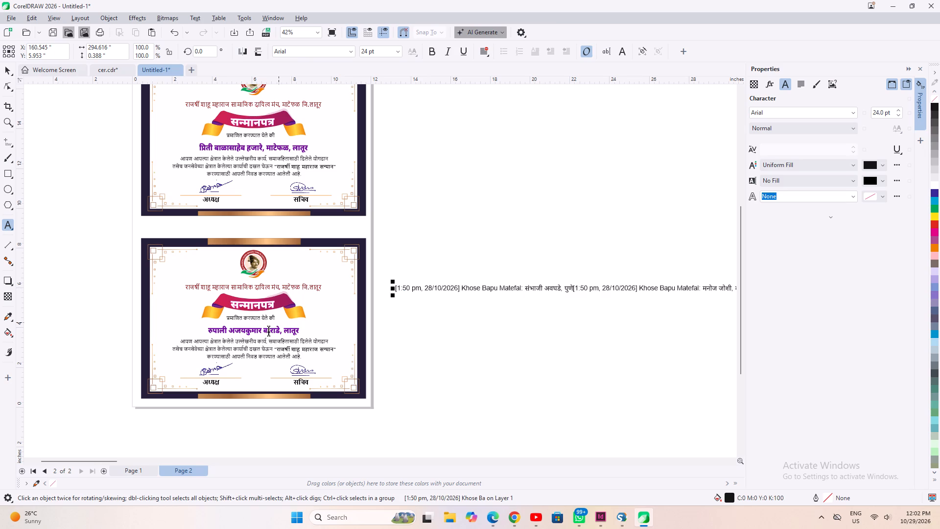
left_click(257, 332)
key("ctrl+a")
key("ctrl+v")
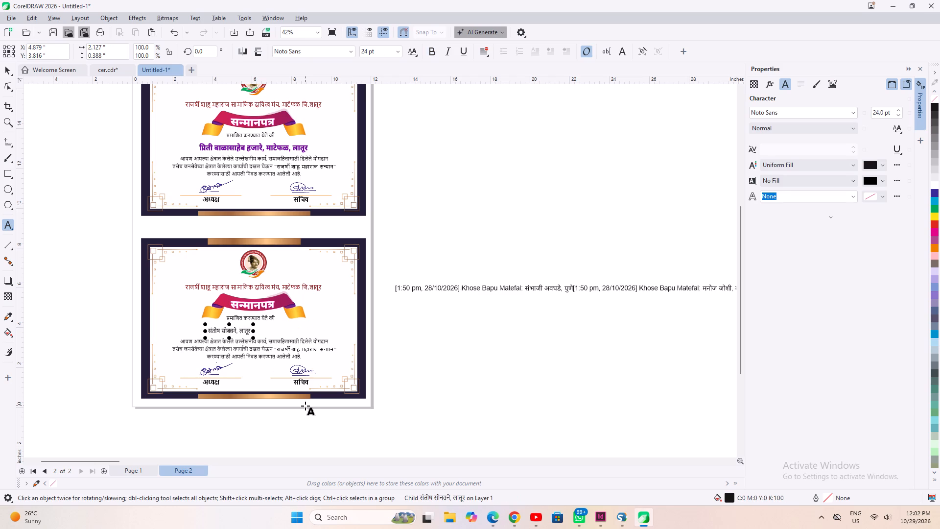
Copy the text properties of the upper certificate's purple recipient line onto the lower certificate's new recipient line.
left_click(2, 71)
left_click(27, 18)
left_click(66, 116)
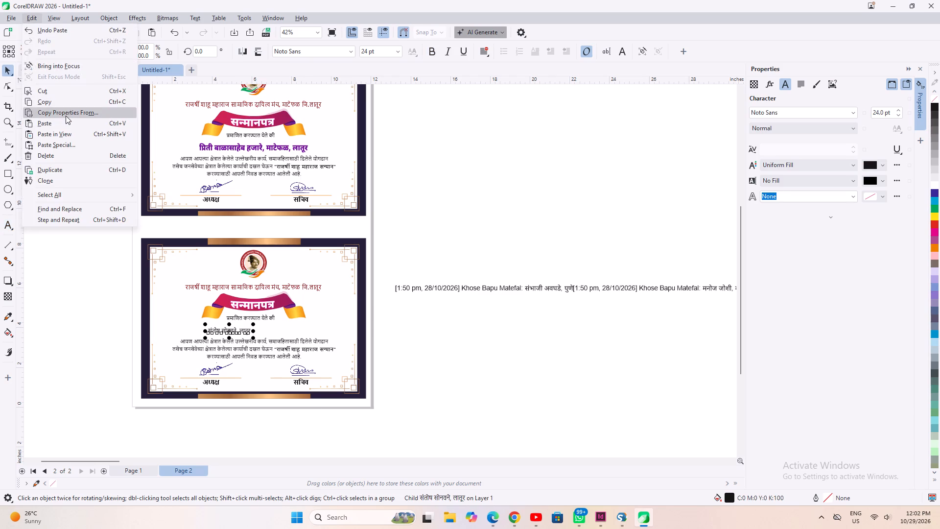
left_click(481, 280)
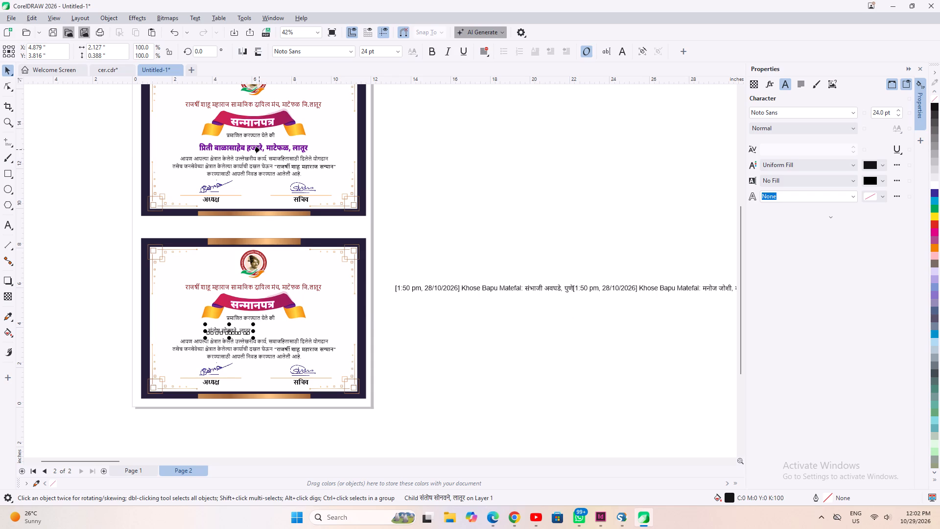
left_click(259, 149)
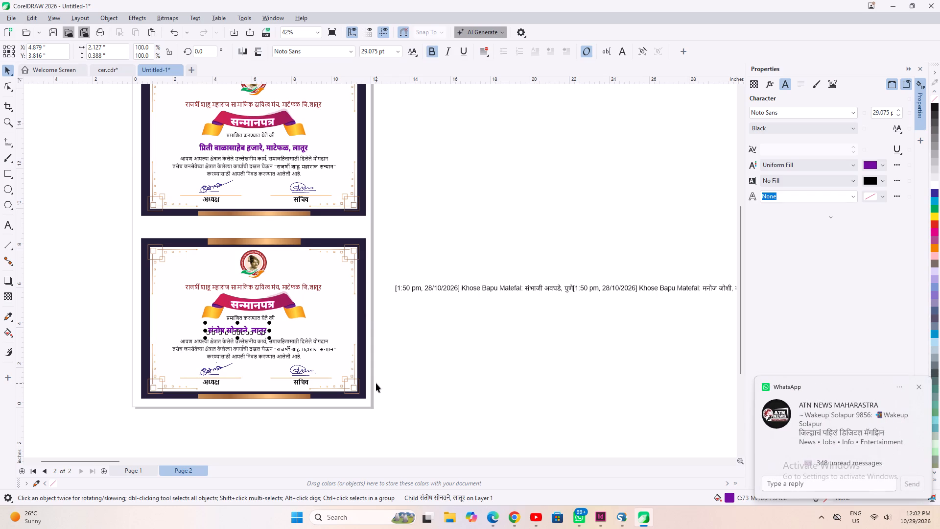
left_click(435, 340)
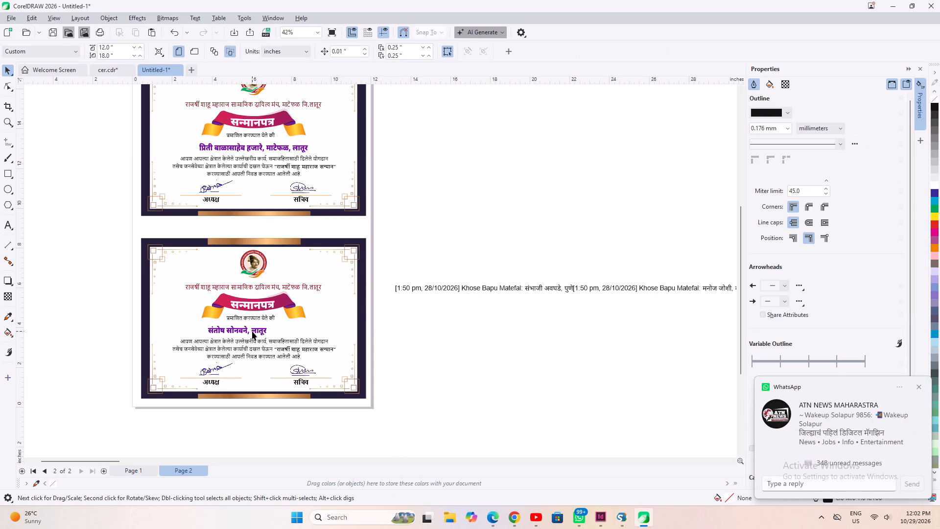
Ungroup all objects of the lower certificate and centre its recipient line horizontally on the certificate background.
left_click(252, 331)
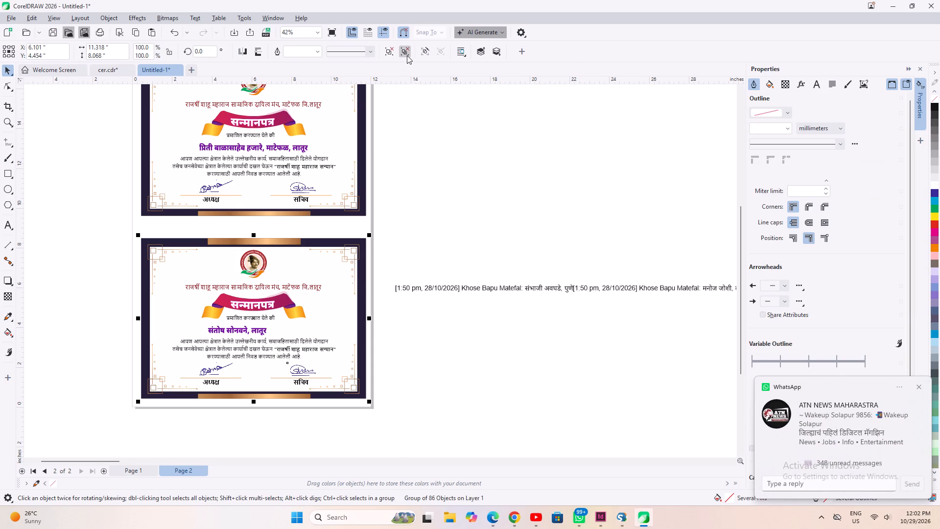
left_click(407, 55)
left_click(572, 189)
left_click(240, 330)
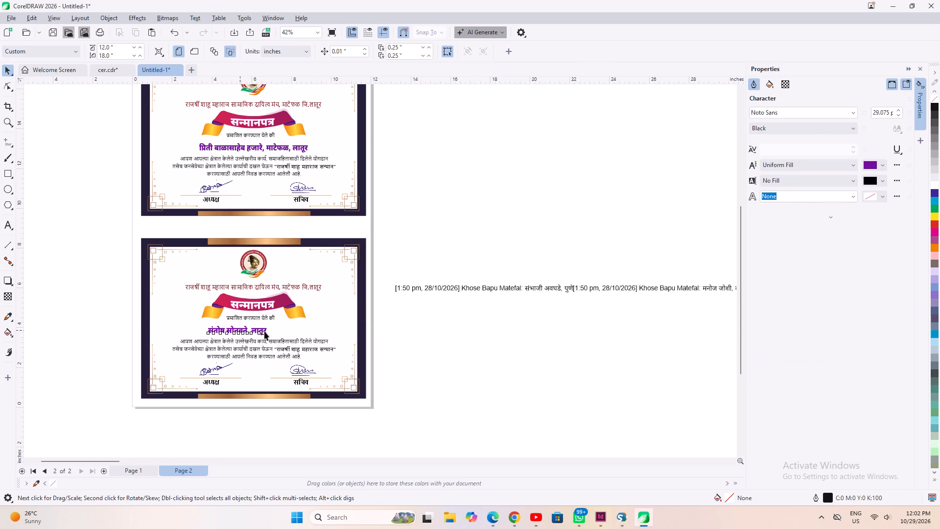
left_click(312, 334, "shift")
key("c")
left_click(444, 387)
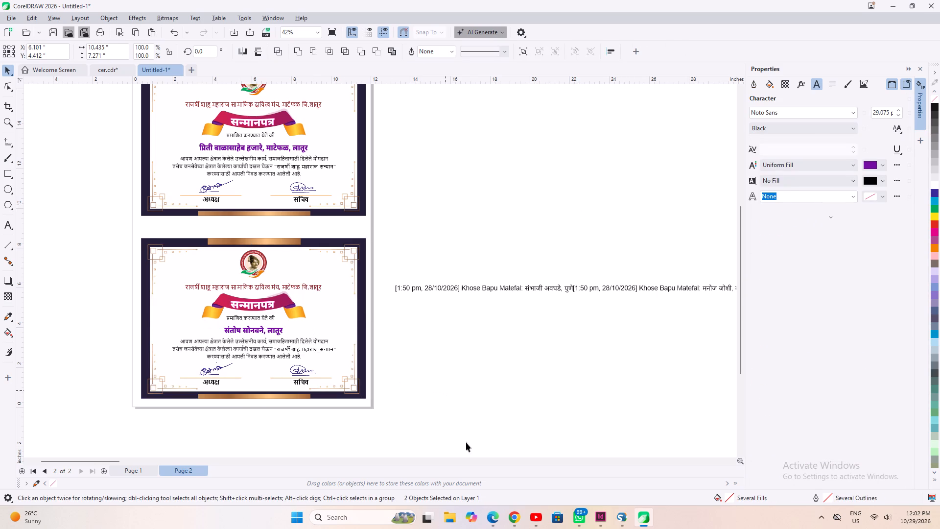
Group all objects of the lower certificate on page 2.
left_click_drag(441, 442, 406, 435)
left_click_drag(90, 224, 391, 425)
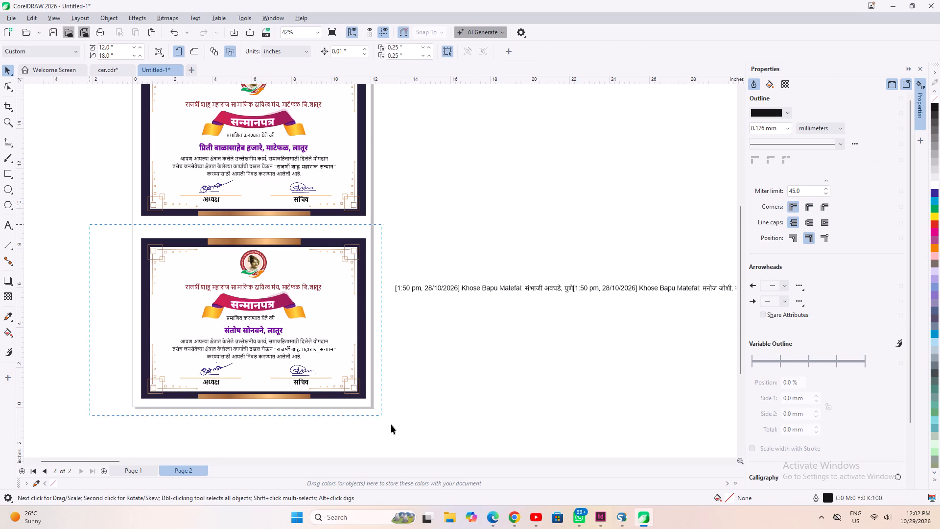
left_click_drag(391, 425, 397, 434)
key("ctrl+g")
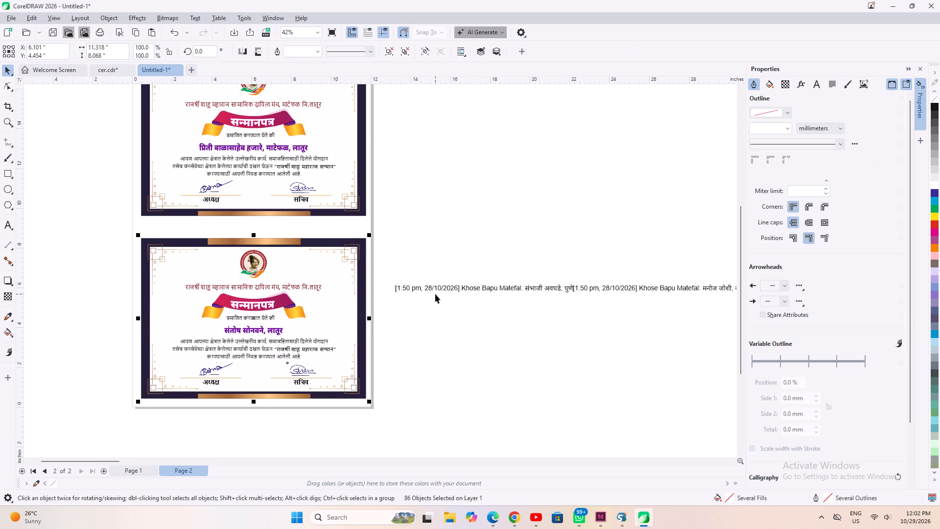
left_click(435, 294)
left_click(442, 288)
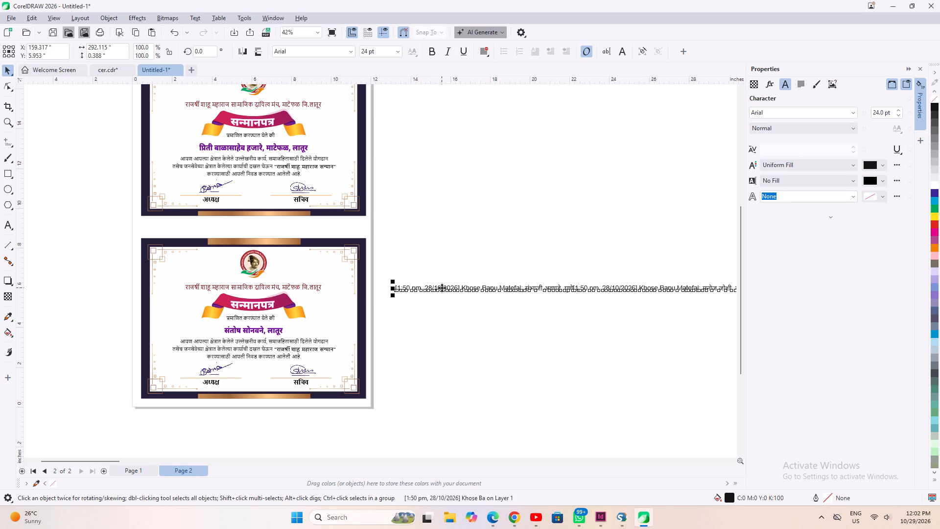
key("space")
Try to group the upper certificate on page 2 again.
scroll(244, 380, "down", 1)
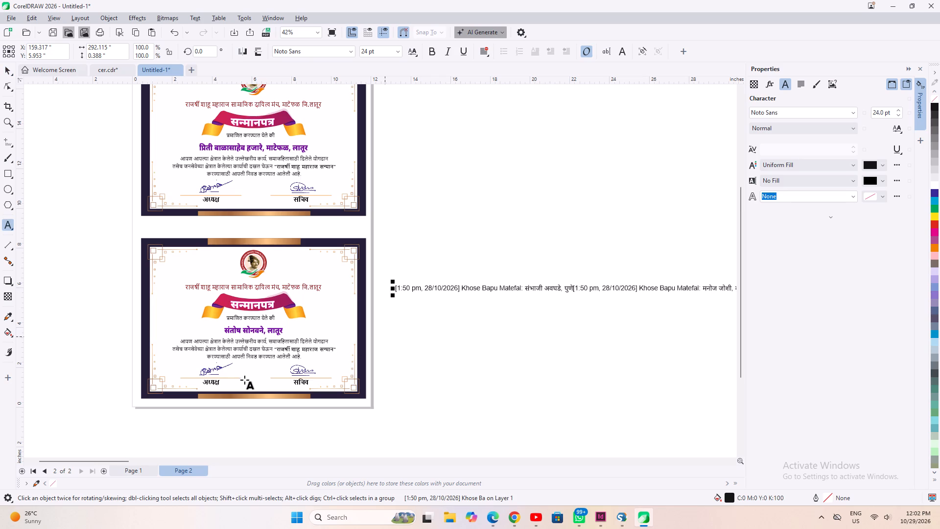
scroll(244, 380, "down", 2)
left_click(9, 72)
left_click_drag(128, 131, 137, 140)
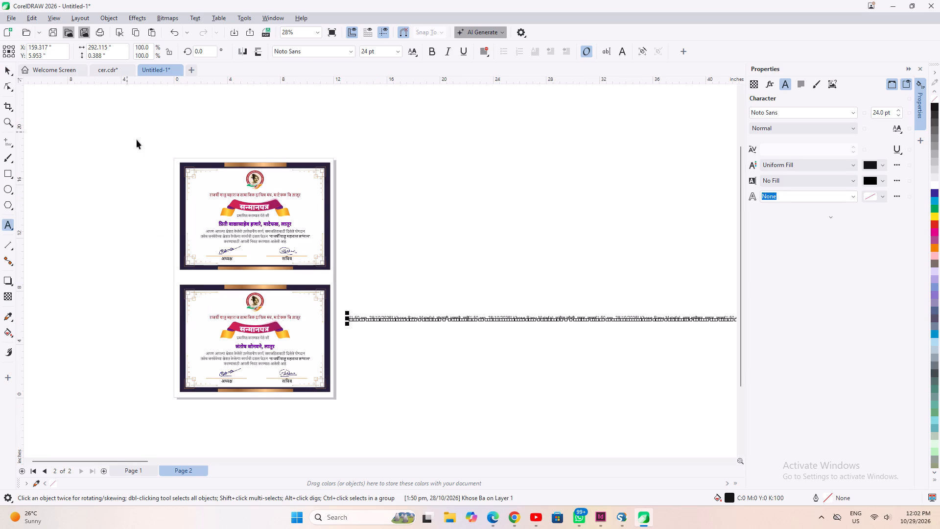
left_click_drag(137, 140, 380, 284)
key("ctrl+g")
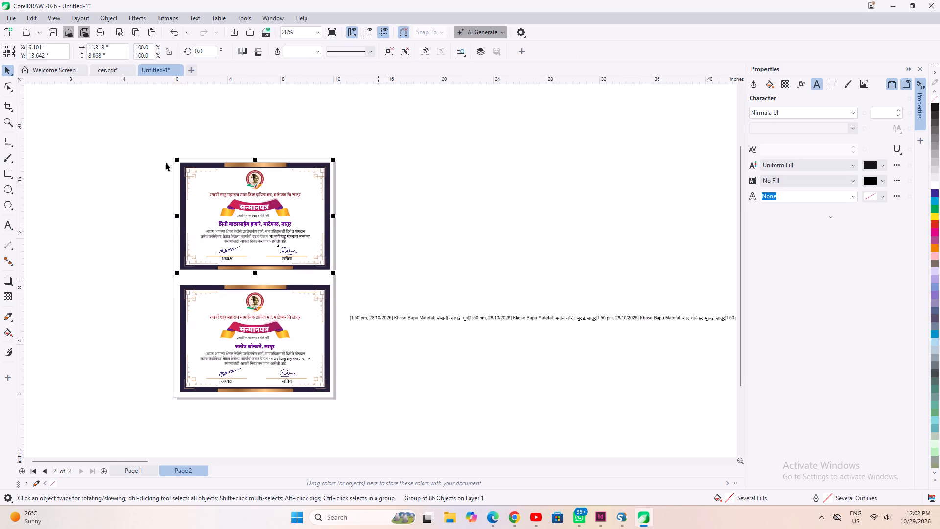
Copy both certificates and the recipient list text from page 2, and insert a new page after it.
left_click_drag(136, 141, 353, 443)
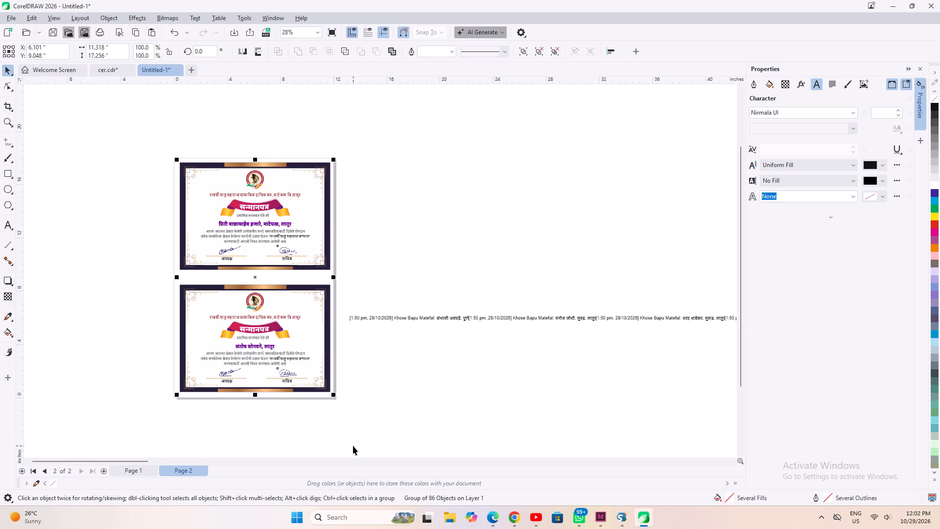
left_click(408, 319, "shift")
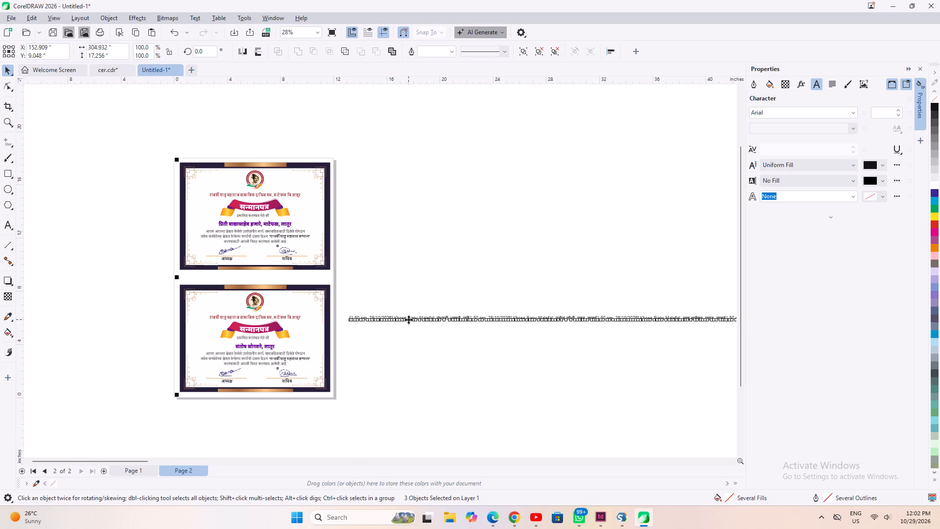
key("ctrl+c")
key("Page_Down")
key("Return")
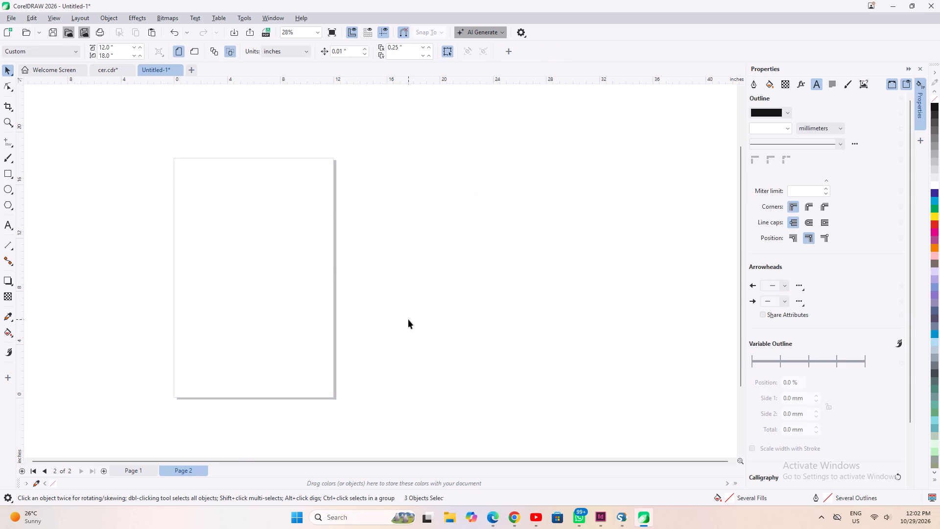
Paste the copied pair of certificates and the remaining recipient list text on page 3.
key("ctrl+v")
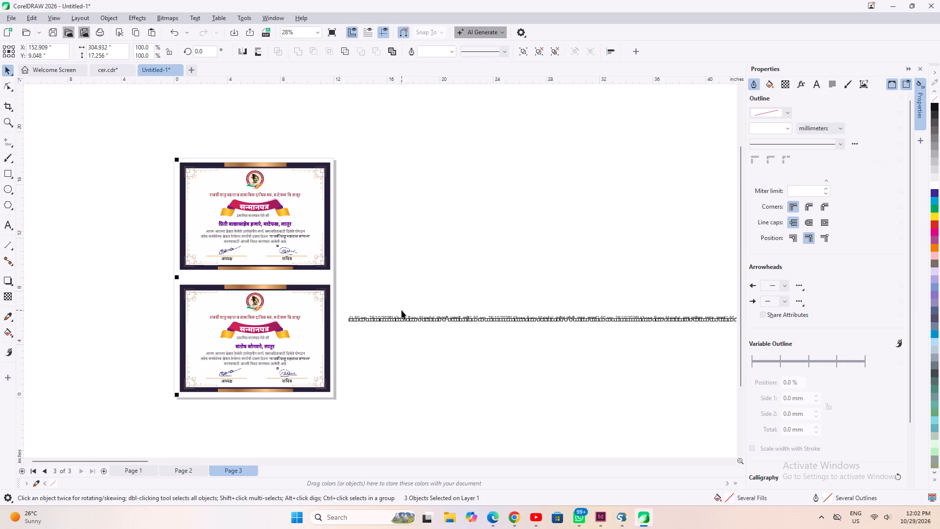
left_click(352, 227)
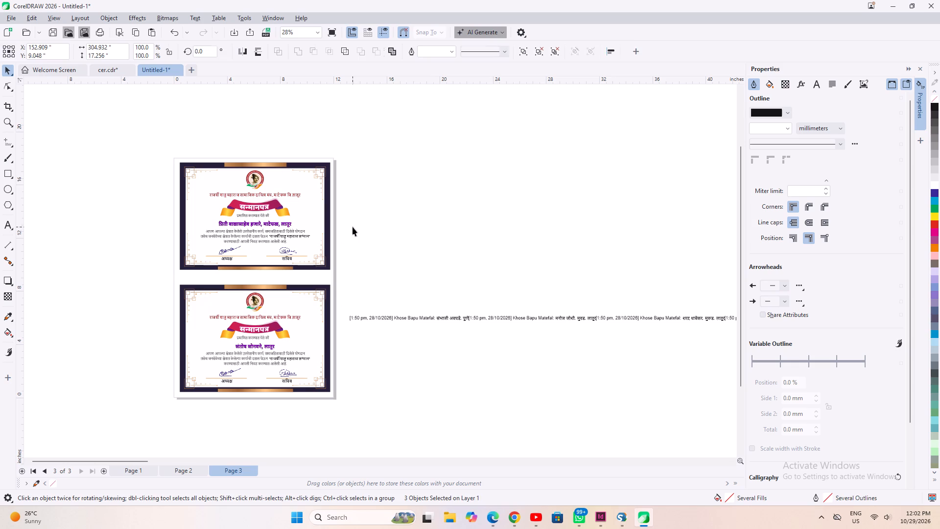
left_click(473, 251)
left_click(446, 296)
Delete the leading chat timestamp and sender name from the recipient list text on page 3.
left_click(420, 320)
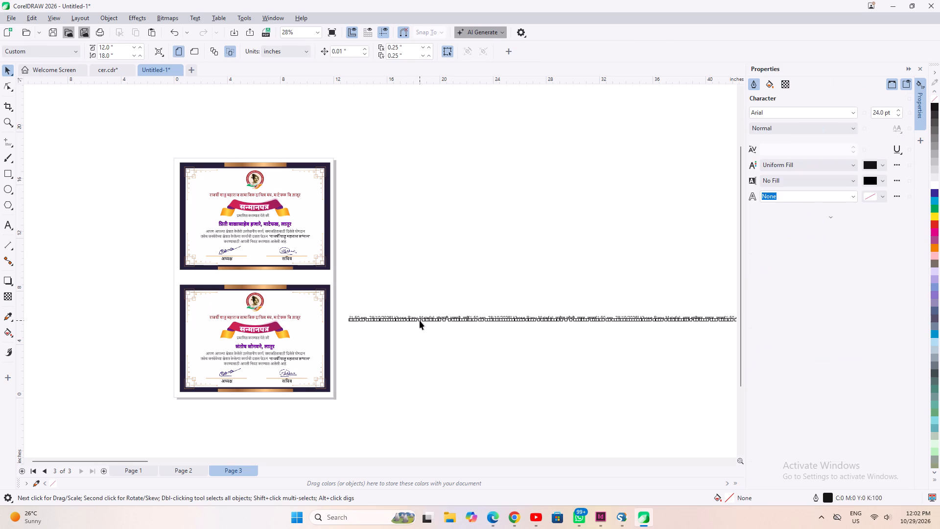
scroll(517, 323, "up", 2)
scroll(344, 319, "up", 5)
key("space")
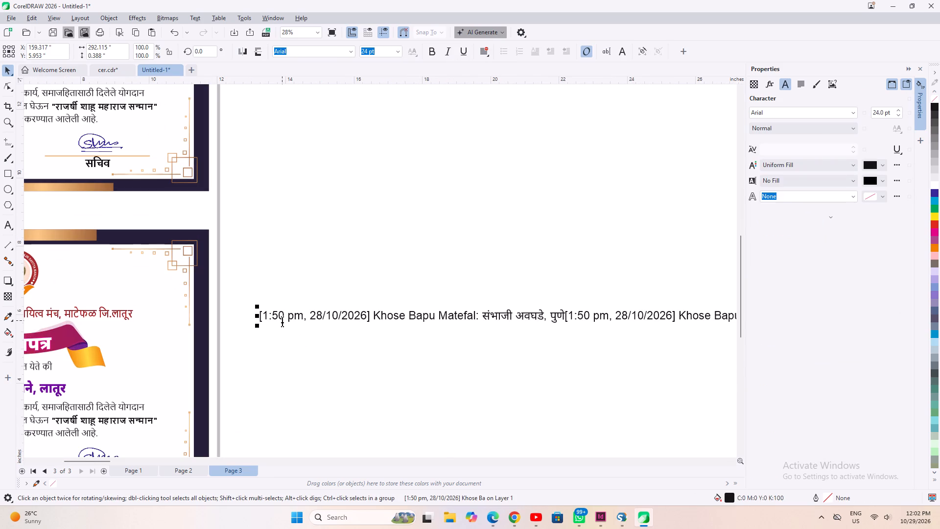
left_click(282, 320)
key("Left")
key("Left")
key("Left")
key("Left")
key("Left")
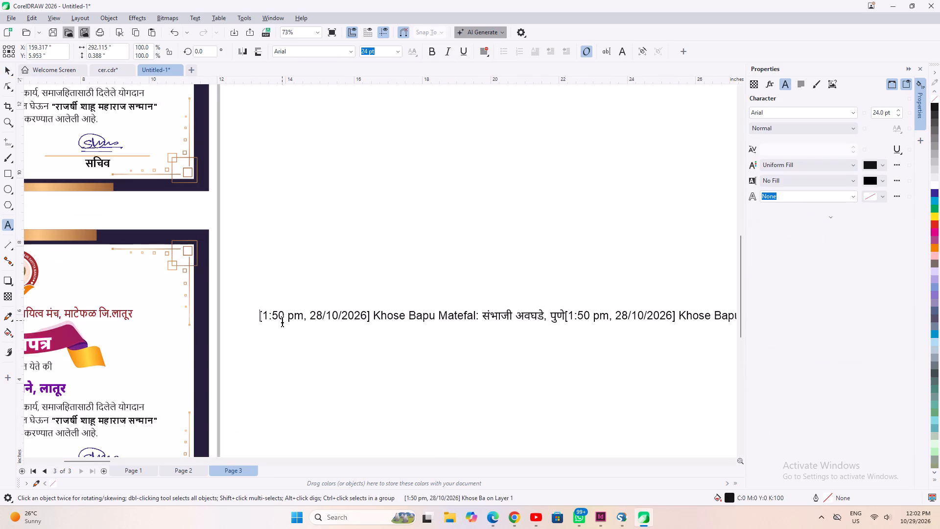
key("shift+Right")
key("shift+Right")
key("shift+Right")
key("shift+Right")
key("shift+Right")
key("shift+Right")
key("shift+Right")
key("shift+Right")
key("shift+Right")
key("shift+Right")
key("shift+Right")
key("shift+Right")
key("shift+Right")
key("shift+Right")
key("shift+Right")
key("shift+Right")
key("shift+Right")
key("shift+Right")
key("shift+Right")
key("shift+Right")
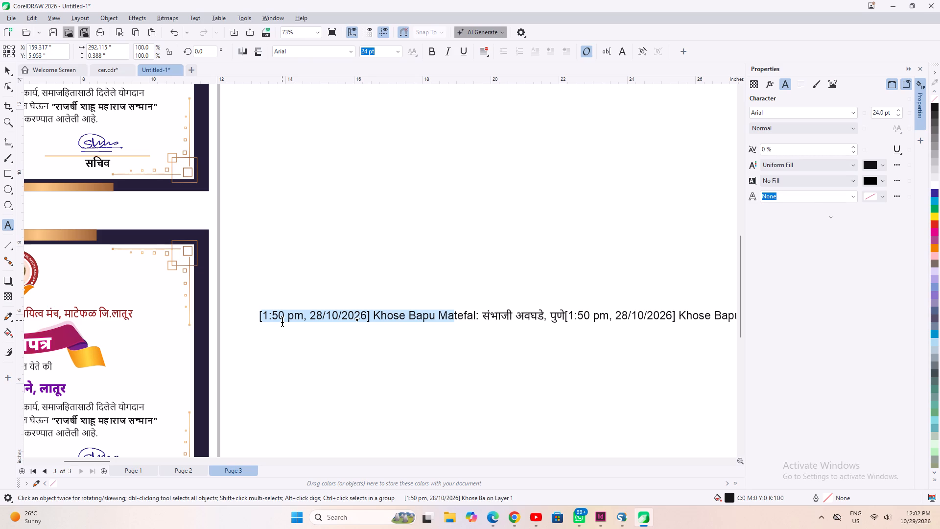
key("shift+Right")
key("shift+Right")
key("shift+Right")
key("shift+Right")
key("shift+Right")
key("shift+Right")
key("shift+Right")
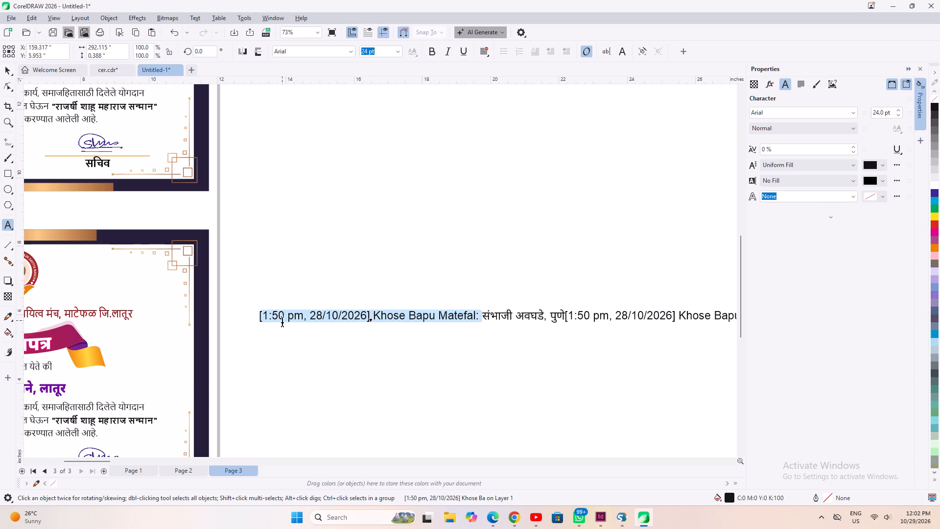
key("BackSpace")
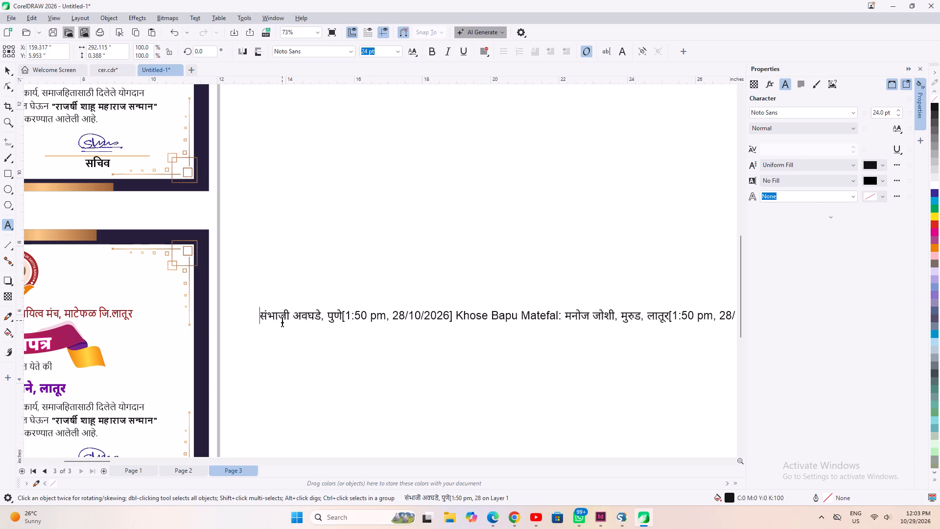
Cut the first recipient's name and place from the start of the list text on page 3.
key("shift+Right")
key("shift+Right")
key("shift+Right")
key("shift+Right")
key("shift+Right")
key("shift+Right")
key("shift+Right")
key("shift+Right")
key("shift+Right")
key("shift+Right")
key("shift+Right")
key("shift+Right")
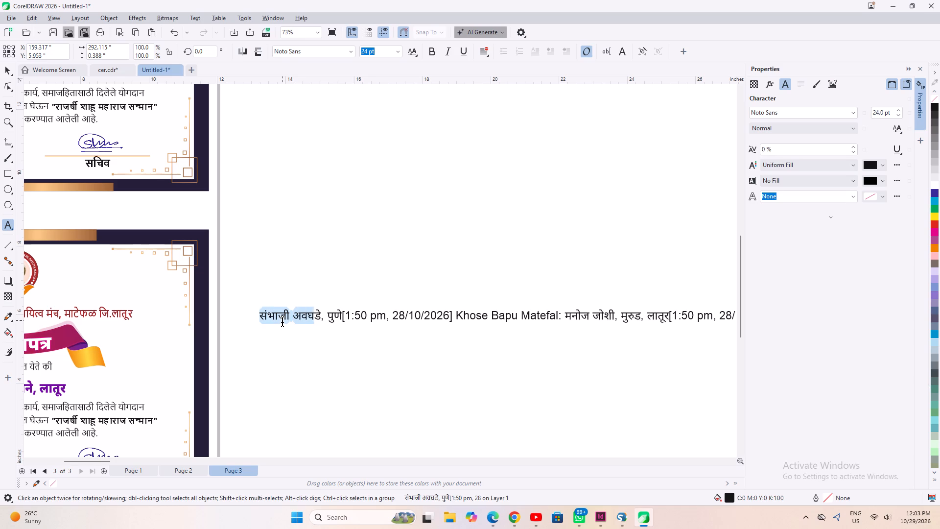
key("shift+Right")
key("shift+Right")
key("shift+Right")
key("shift+Right")
key("shift+Right")
key("shift+Right")
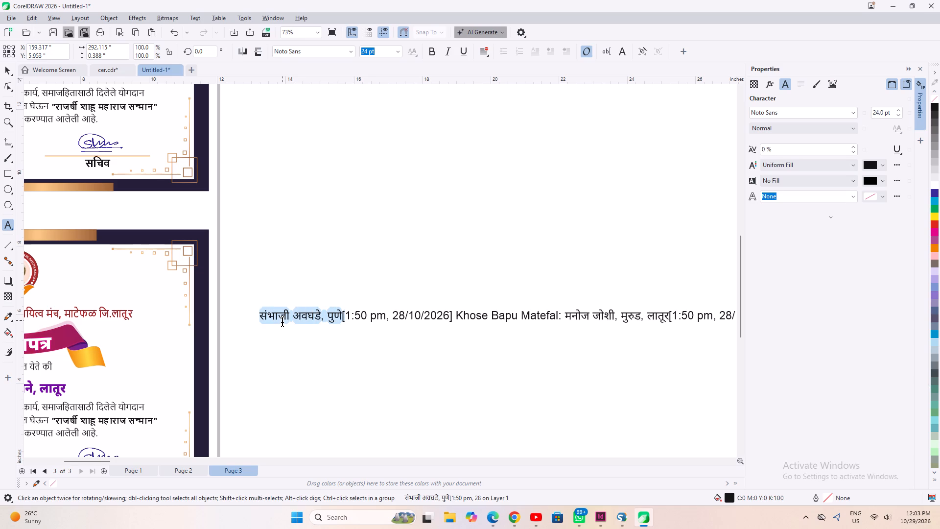
key("shift+Left")
key("ctrl+x")
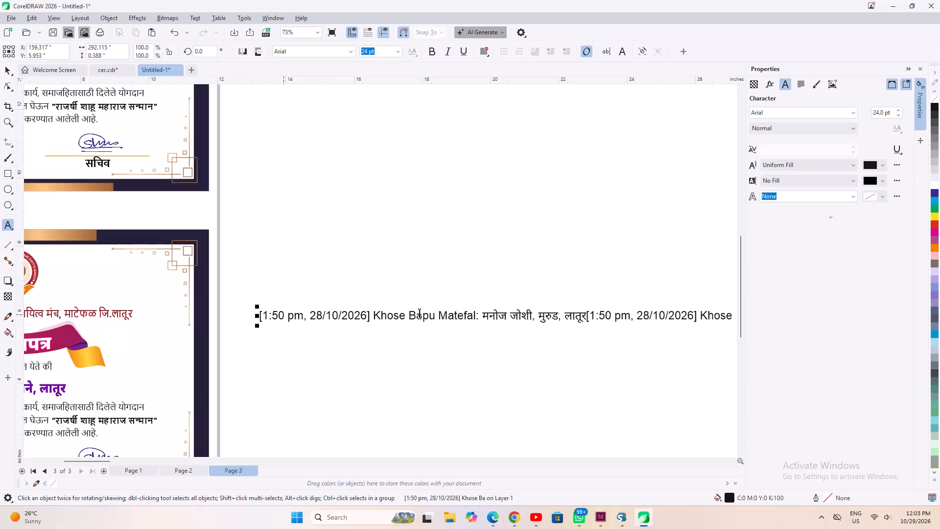
Replace the recipient name on page 3's upper certificate with the cut name and place.
scroll(419, 313, "down", 1)
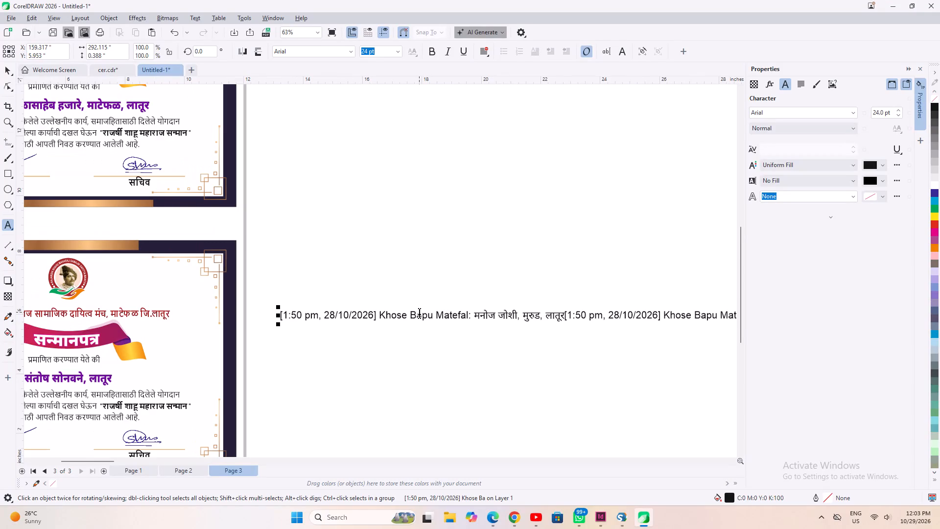
scroll(419, 312, "down", 3)
scroll(484, 348, "down", 3)
scroll(235, 221, "up", 2)
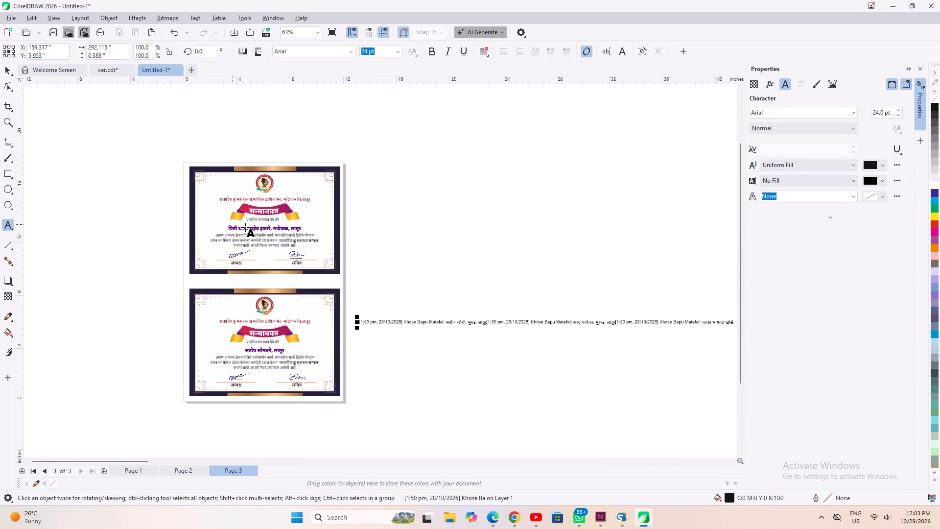
scroll(245, 227, "up", 5)
left_click(252, 227)
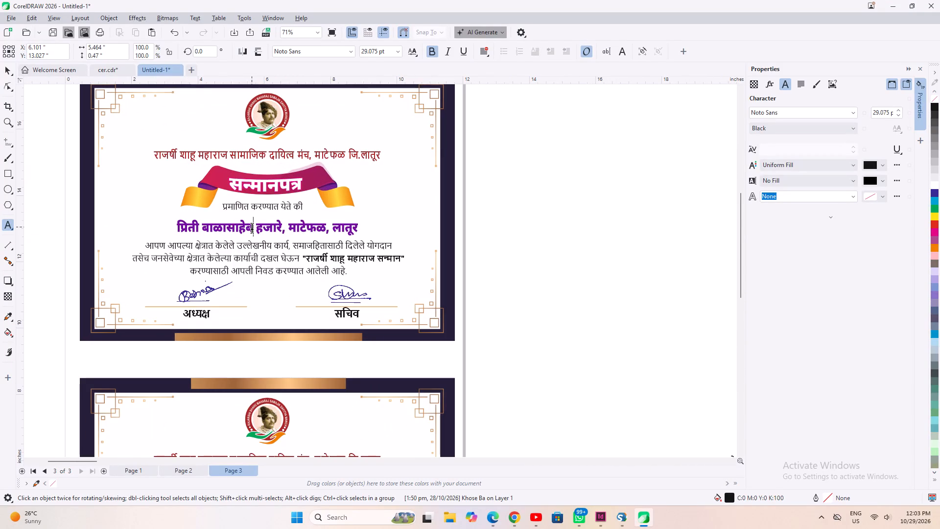
key("ctrl+a")
key("ctrl+v")
Copy the outline, fill and text properties of the lower certificate's recipient name onto the upper certificate's new name.
key("ctrl+a")
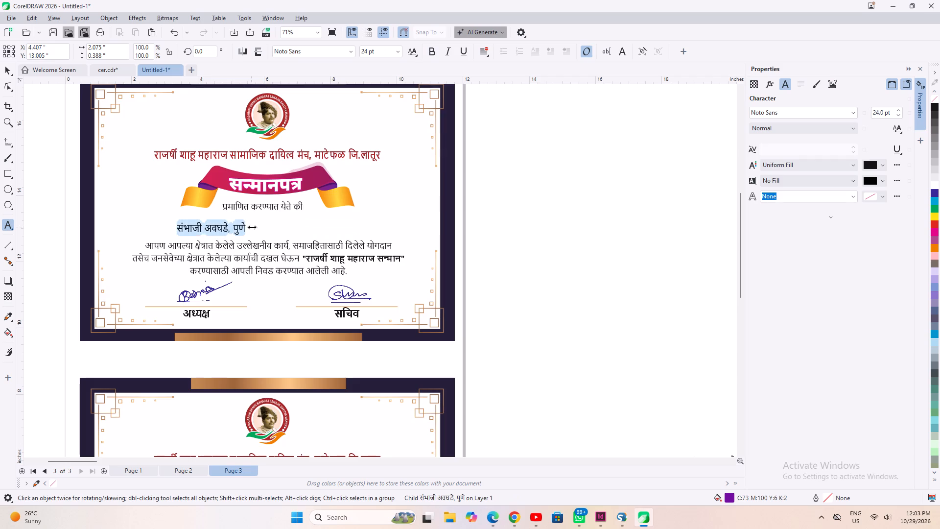
scroll(252, 227, "down", 4)
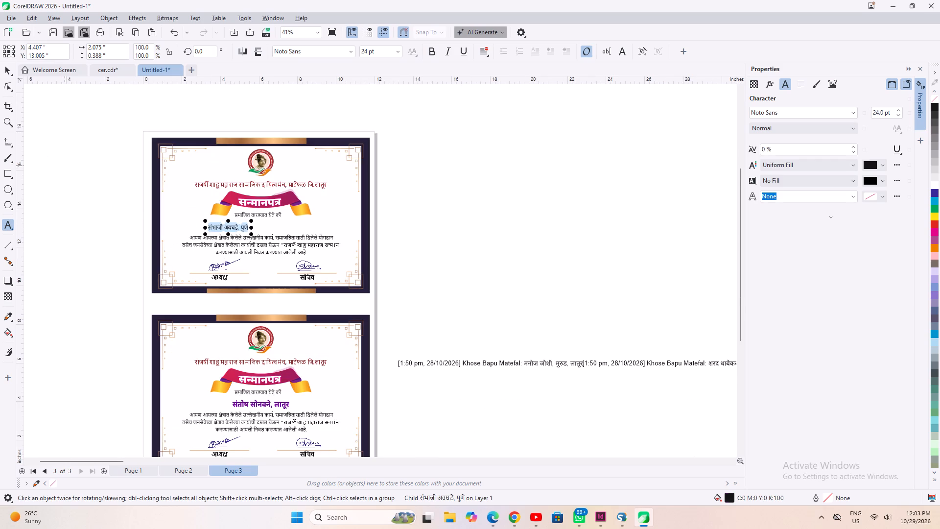
left_click(33, 18)
left_click(56, 114)
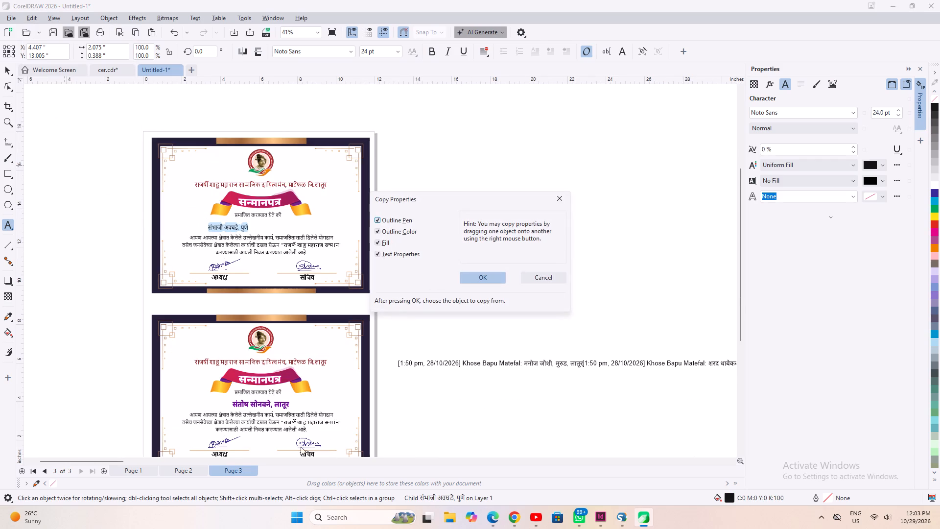
left_click(470, 277)
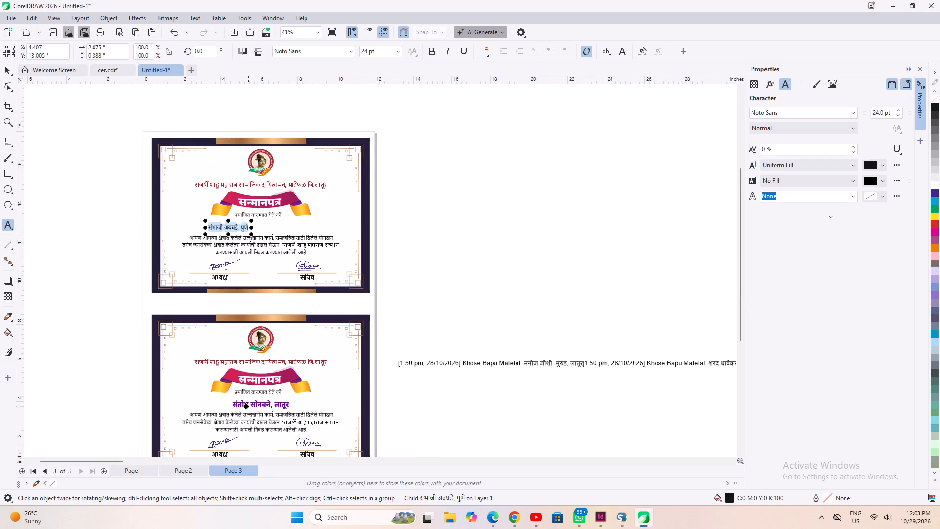
left_click(248, 406)
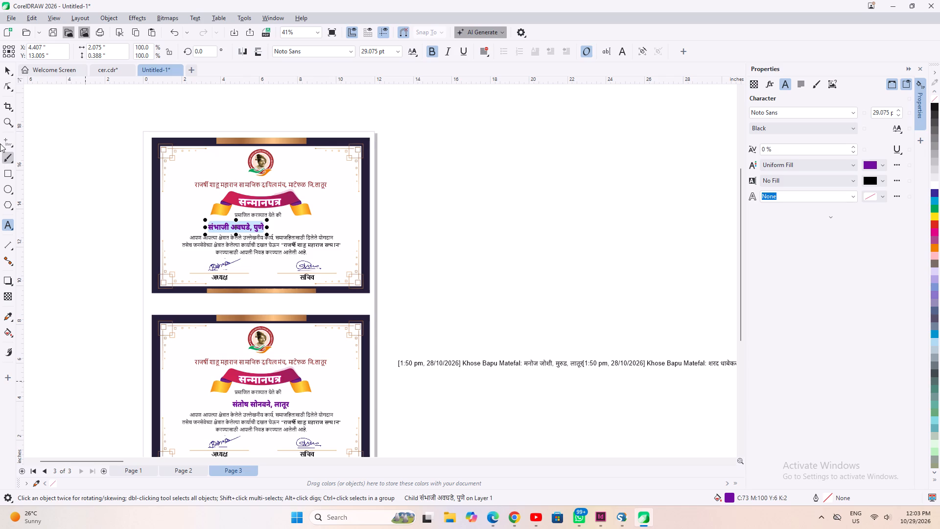
Centre the upper certificate's recipient name horizontally on the certificate's inner frame.
left_click(4, 69)
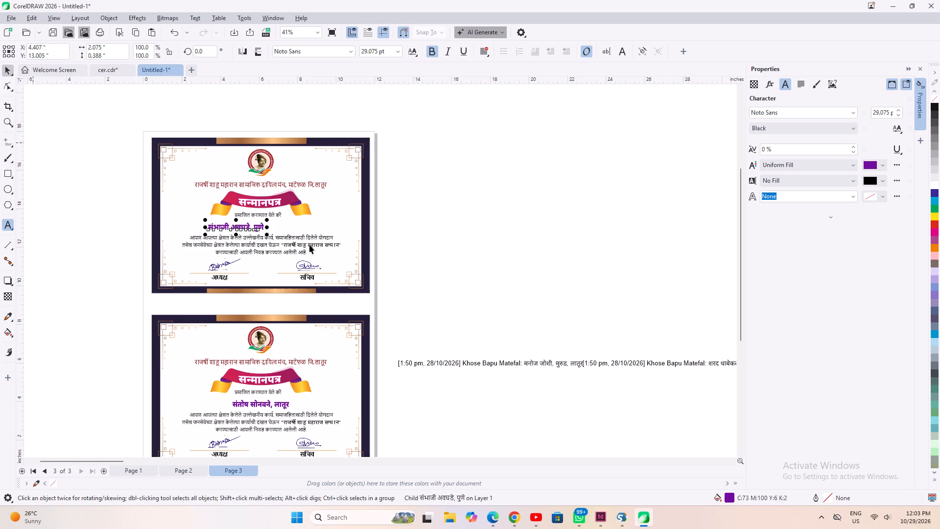
left_click(336, 221, "shift")
key("c")
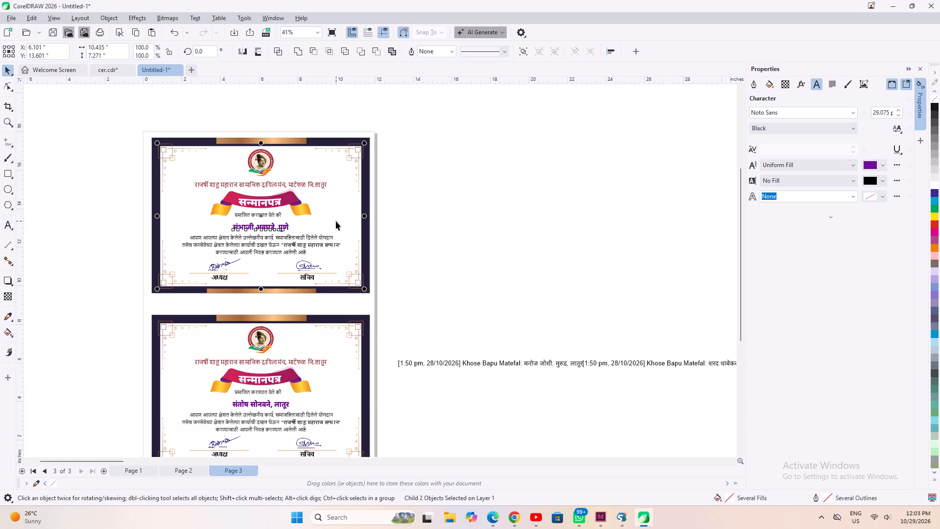
left_click(449, 223)
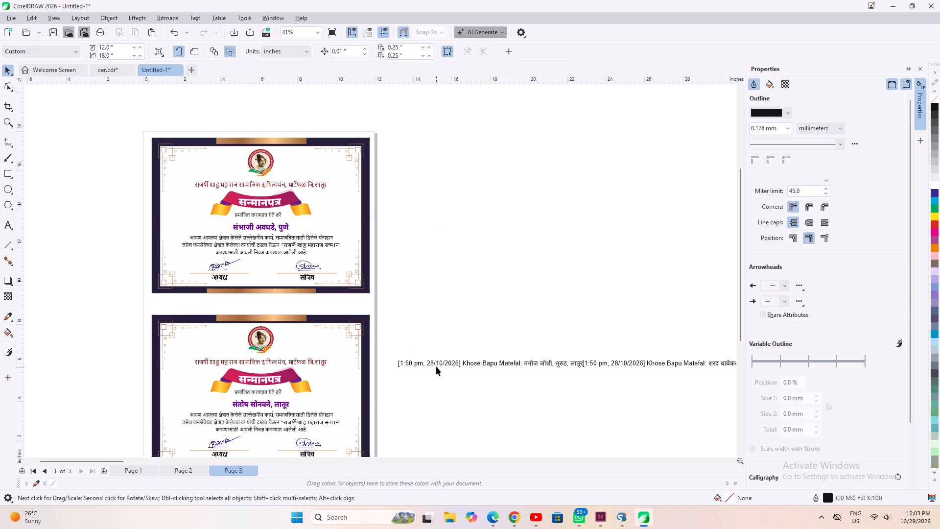
Delete the leading chat timestamp and sender name from the start of the recipient list text on page 3.
left_click(436, 365)
key("space")
left_click(399, 362)
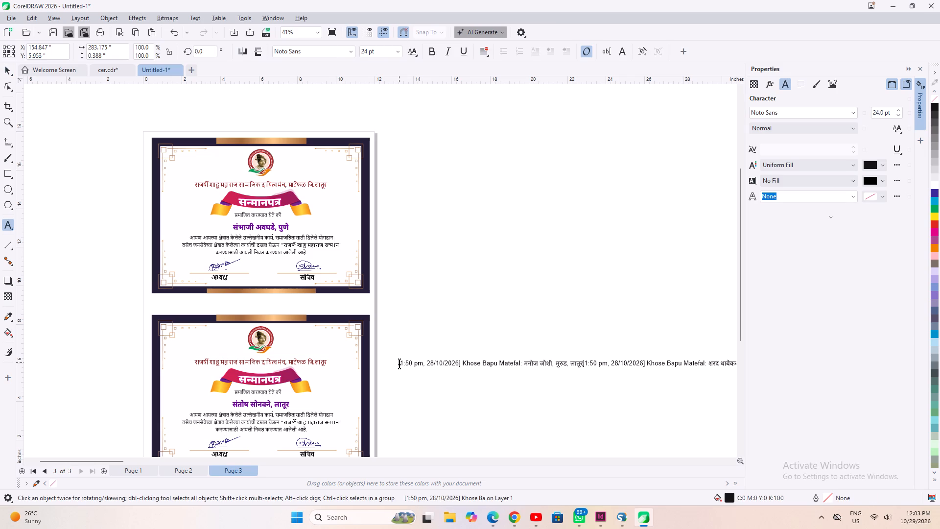
key("Left")
key("shift+Right")
key("shift+Right")
key("shift+Right")
key("shift+Right")
key("shift+Right")
key("shift+Right")
key("shift+Right")
key("shift+Right")
key("shift+Right")
key("shift+Right")
key("shift+Right")
key("shift+Right")
key("shift+Right")
key("shift+Right")
key("shift+Right")
key("shift+Right")
key("shift+Right")
key("shift+Right")
key("shift+Right")
key("shift+Right")
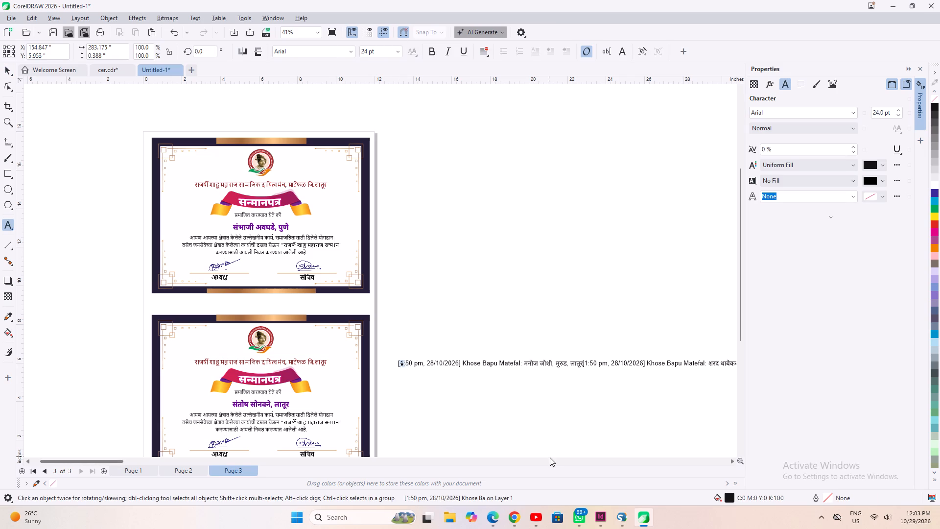
key("shift+Right")
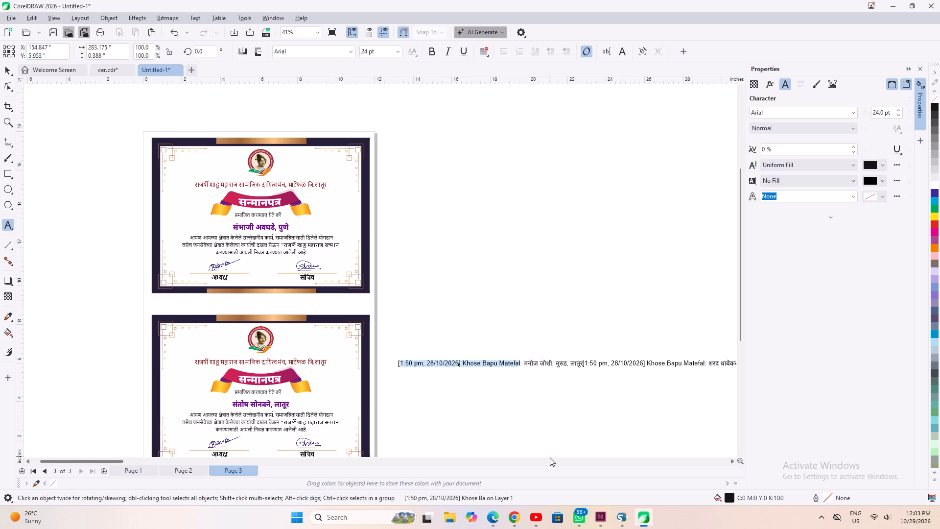
key("shift+Right")
key("shift+Right")
key("BackSpace")
Cut the next recipient's name and place from the start of the list text on page 3.
key("shift+Right")
key("shift+Right")
key("shift+Right")
key("shift+Right")
key("shift+Right")
key("shift+Right")
key("shift+Right")
key("shift+Right")
key("shift+Right")
key("shift+Right")
key("shift+Right")
key("shift+Right")
key("shift+Right")
key("shift+Right")
key("shift+Right")
key("shift+Right")
key("shift+Right")
key("shift+Right")
key("shift+Right")
key("shift+Right")
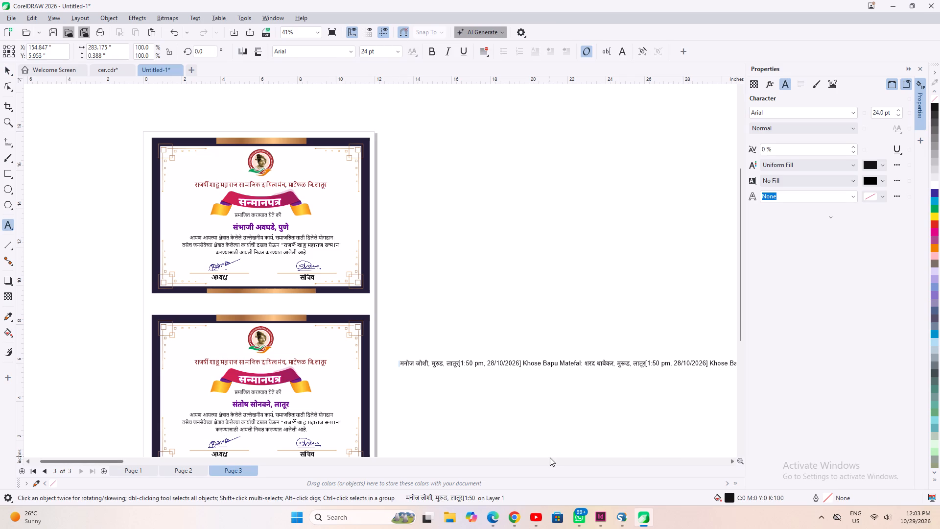
key("shift+Right")
key("shift+Right")
key("shift+Right")
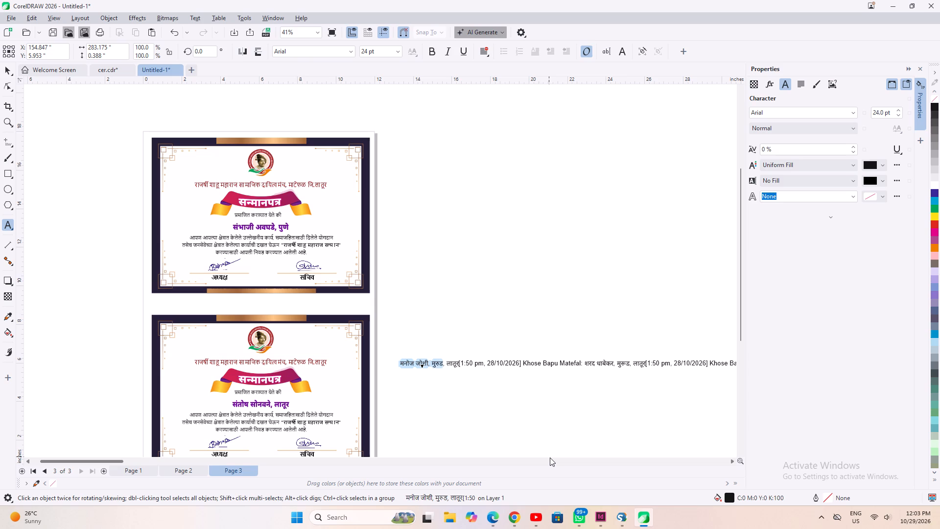
key("shift+Right")
key("shift+Right")
key("shift+Right")
key("shift+Right")
key("shift+Left")
key("shift+Right")
key("ctrl+x")
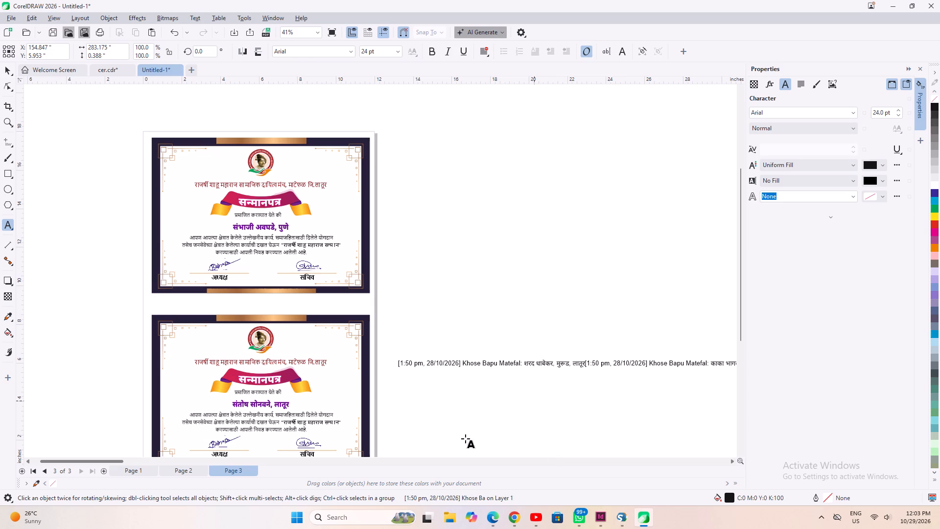
Replace the recipient name on page 3's lower certificate with the cut name and place.
left_click(269, 403)
key("ctrl+a")
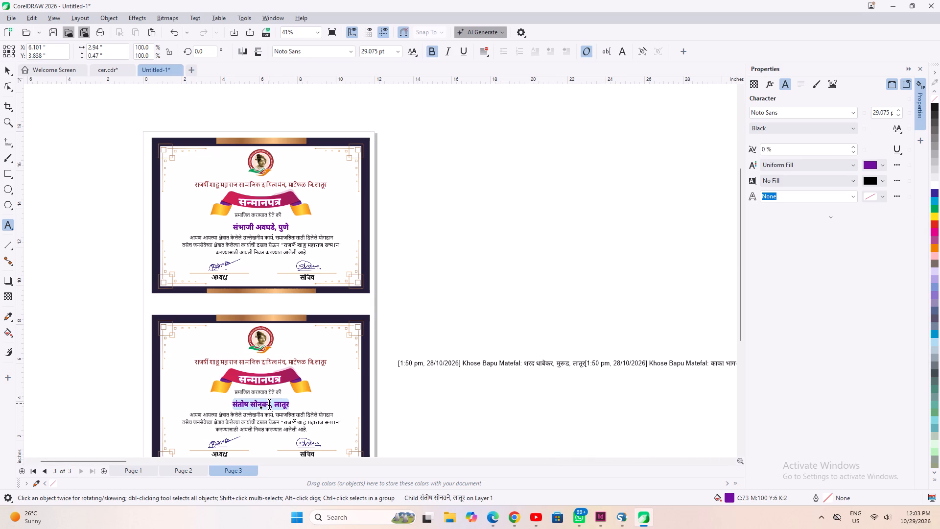
key("ctrl+v")
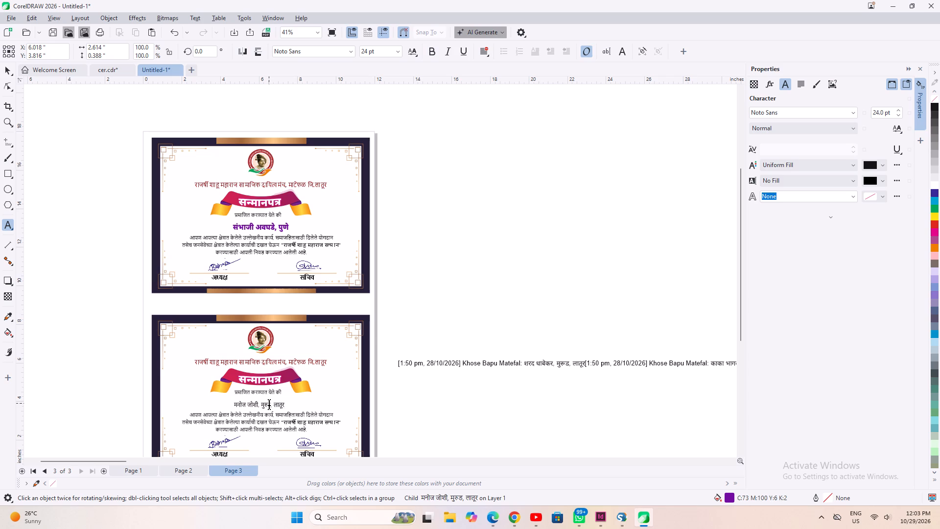
Copy the outline, fill and text properties of the upper certificate's recipient name onto the lower certificate's new name.
key("ctrl+a")
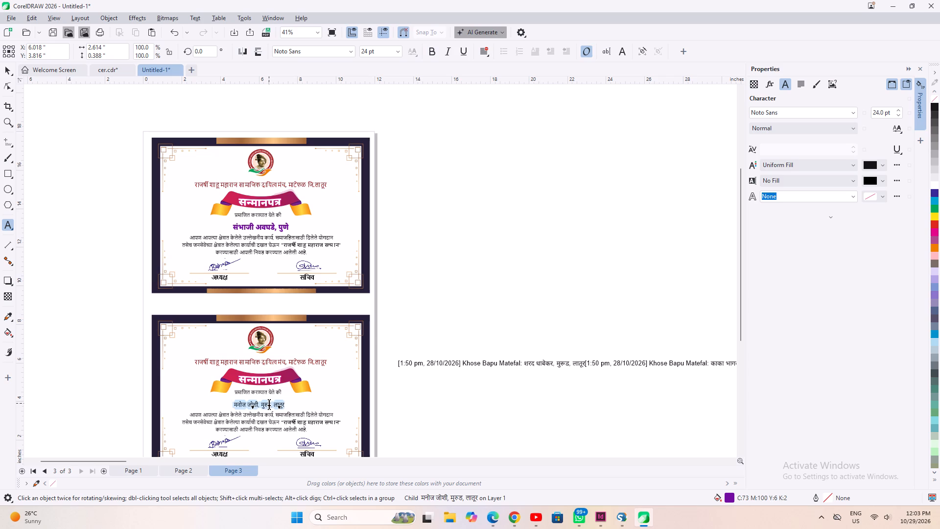
key("ctrl+e")
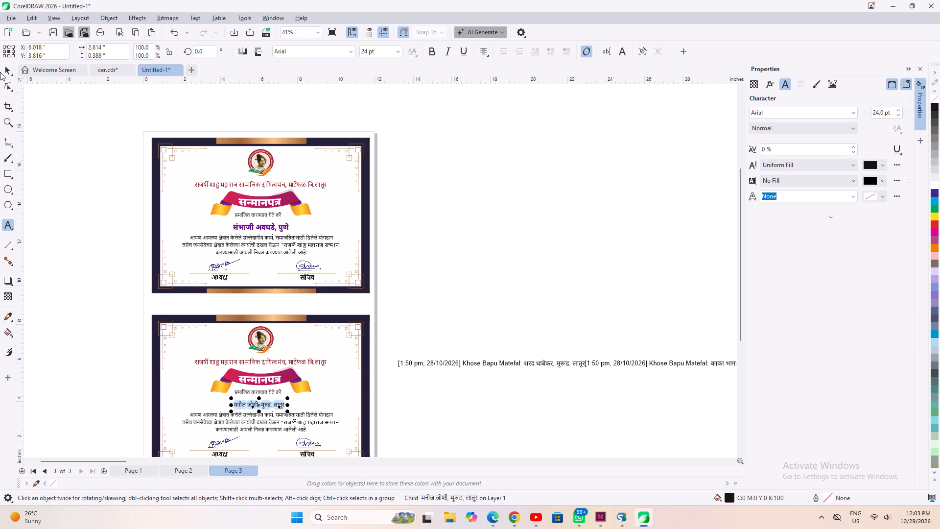
left_click(2, 72)
left_click(36, 14)
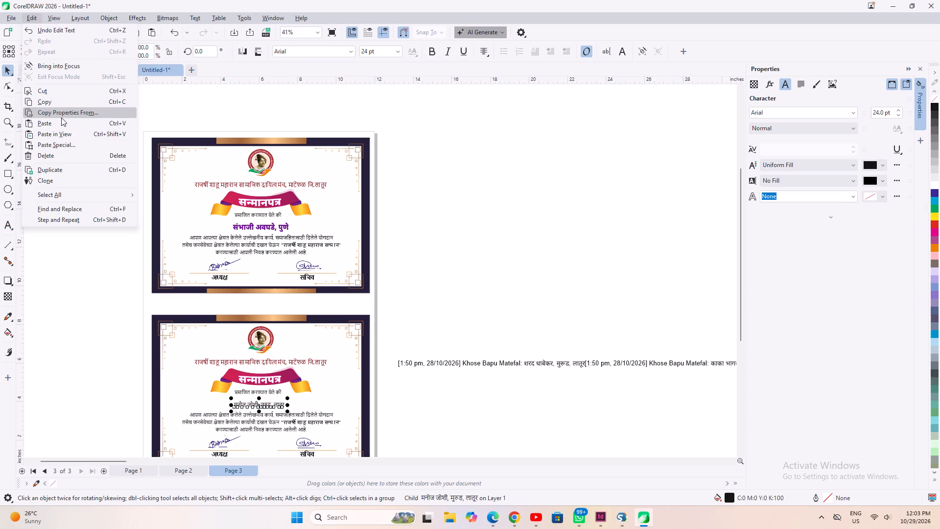
left_click(62, 114)
left_click(490, 278)
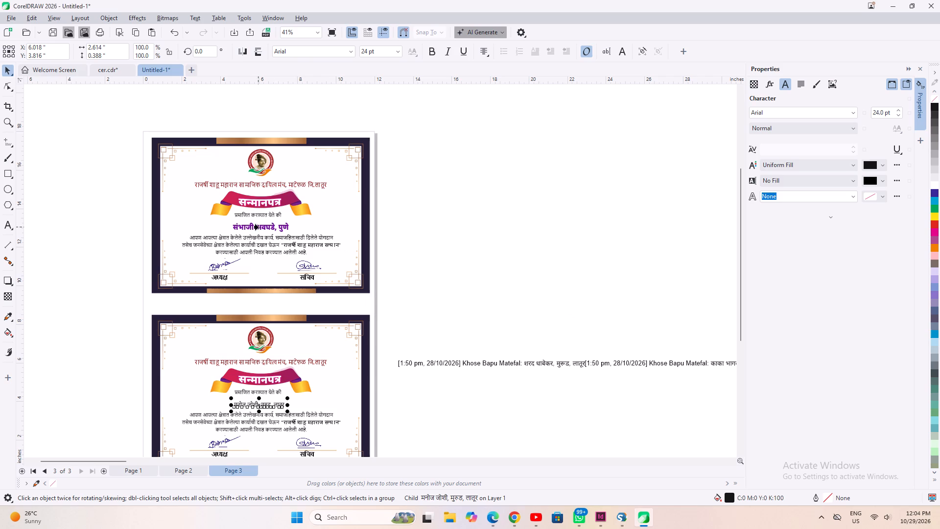
left_click(258, 227)
left_click(456, 422)
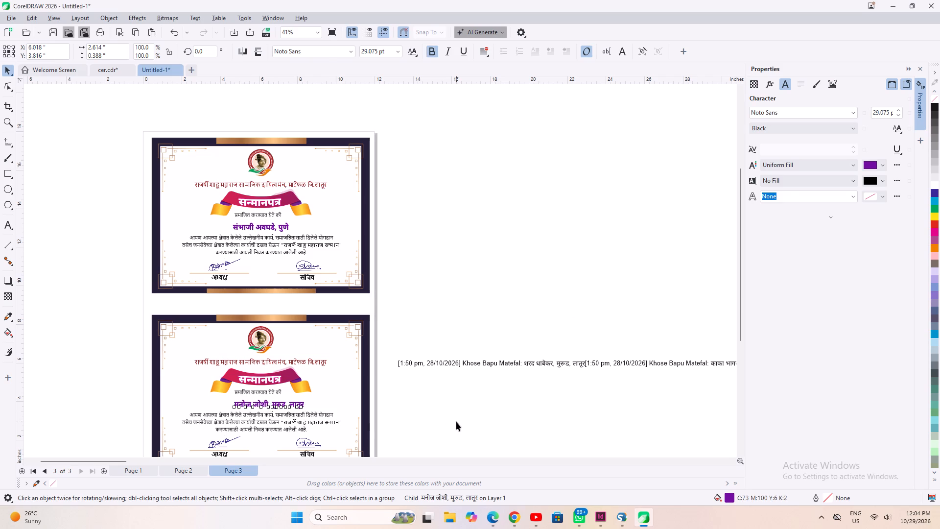
Ungroup the lower certificate and centre its recipient name horizontally on the certificate's inner frame.
left_click(264, 404)
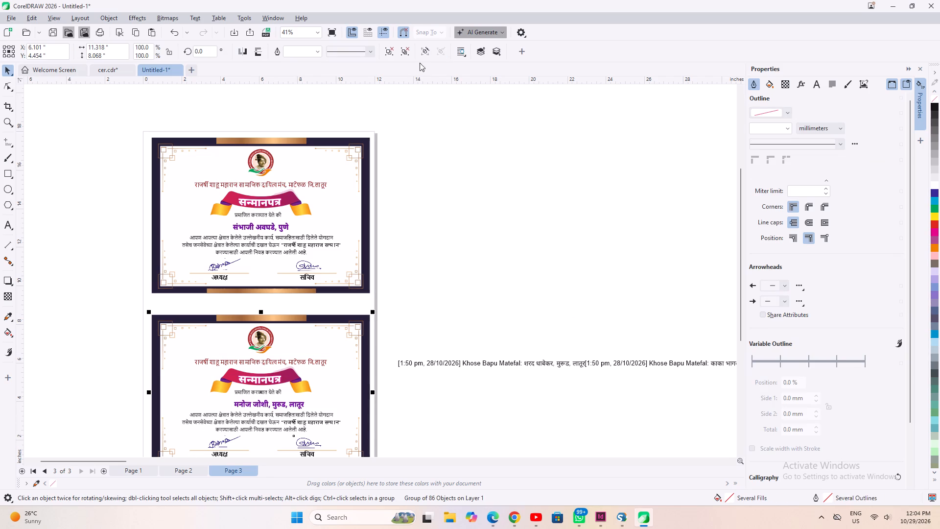
left_click(403, 54)
left_click(492, 220)
left_click(278, 402)
left_click(341, 401, "shift")
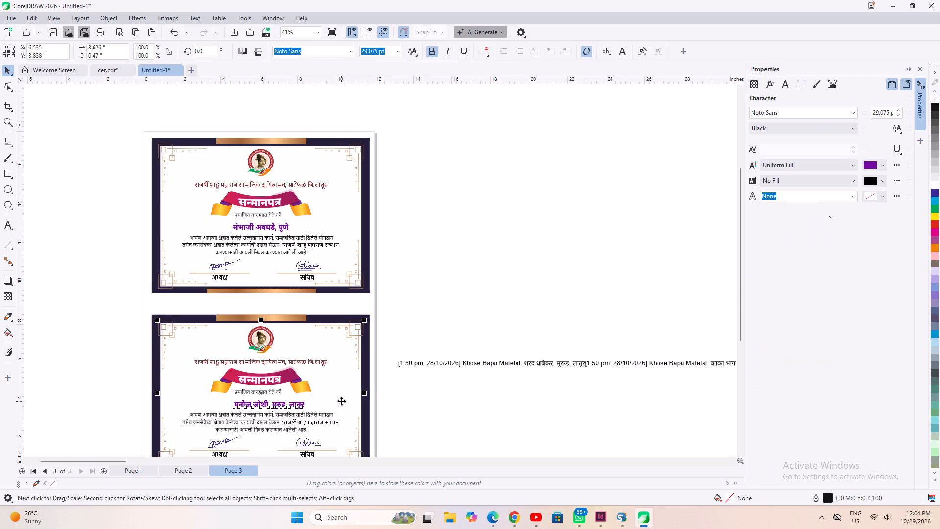
key("c")
left_click(479, 256)
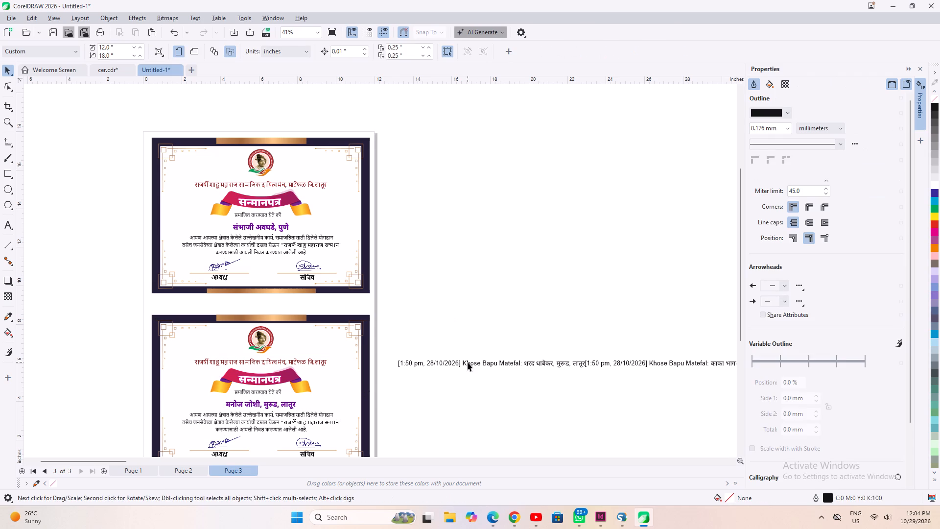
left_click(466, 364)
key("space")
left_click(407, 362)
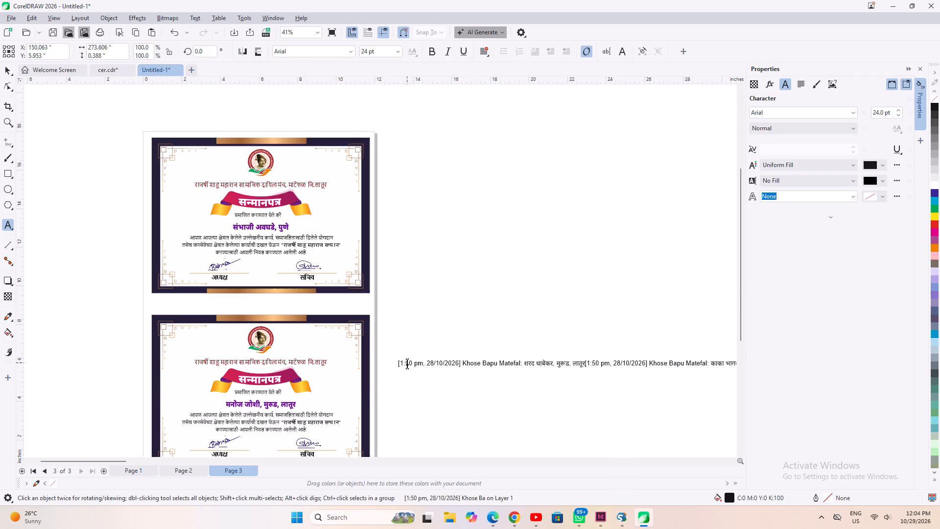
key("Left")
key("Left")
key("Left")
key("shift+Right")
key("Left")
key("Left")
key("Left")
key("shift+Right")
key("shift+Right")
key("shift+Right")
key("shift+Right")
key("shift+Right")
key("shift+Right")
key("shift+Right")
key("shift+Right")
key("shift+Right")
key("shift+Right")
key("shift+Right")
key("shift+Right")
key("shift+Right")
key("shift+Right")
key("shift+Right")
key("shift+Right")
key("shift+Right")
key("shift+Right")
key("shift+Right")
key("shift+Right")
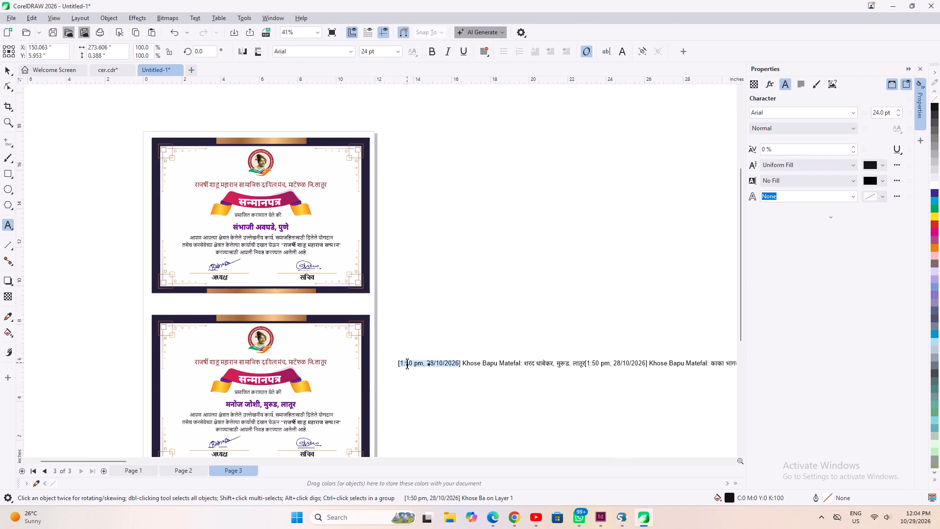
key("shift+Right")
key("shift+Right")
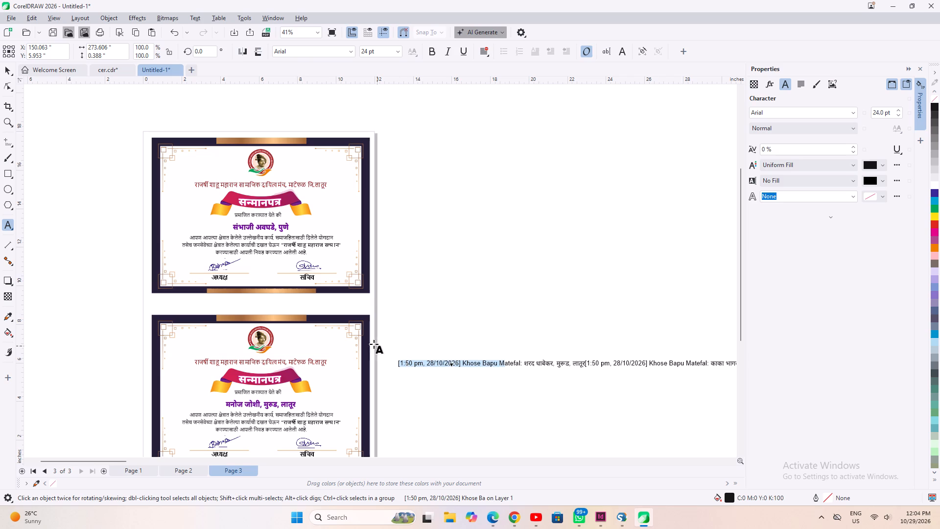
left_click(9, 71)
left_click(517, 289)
Copy both page 3 certificates together with the remaining recipient list text.
scroll(517, 289, "down", 3)
left_click_drag(213, 154, 447, 442)
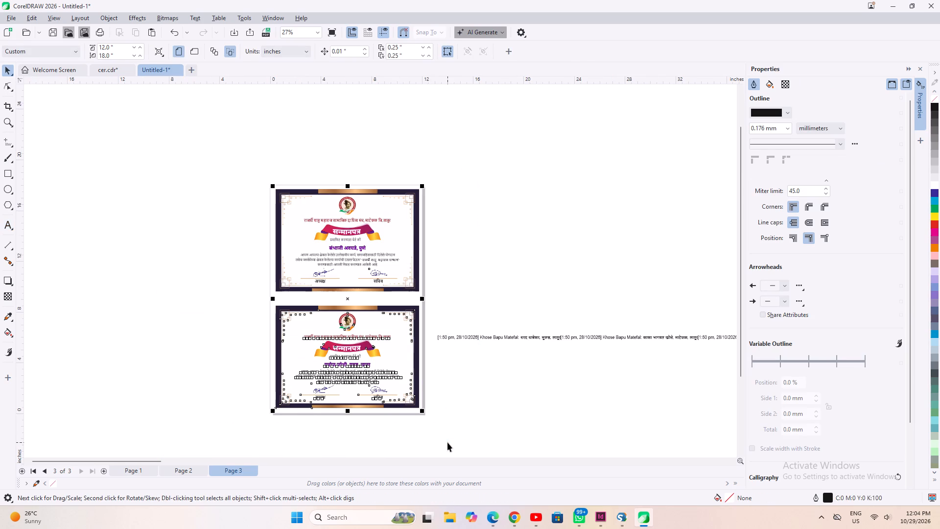
left_click(502, 338, "shift")
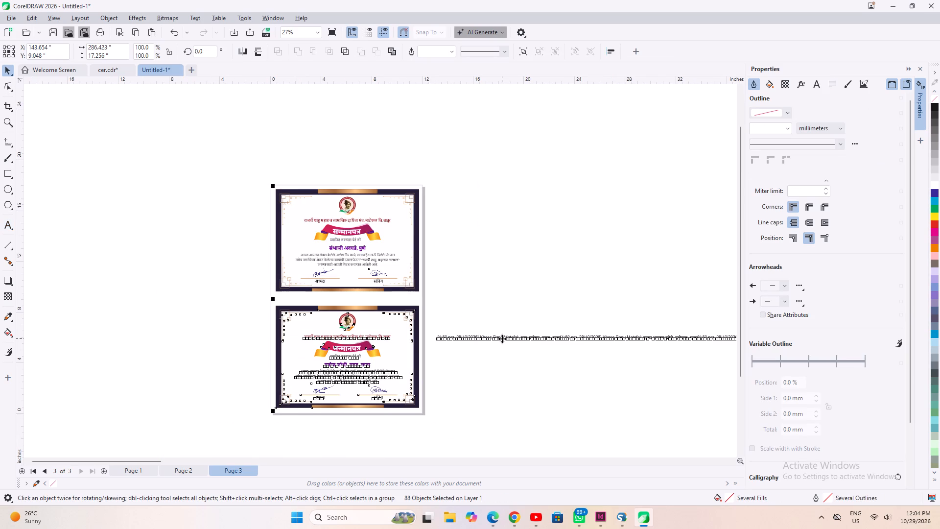
key("ctrl+c")
Insert one 12 by 18 inch page after page 3 and paste the copied certificates and recipient list text onto it.
key("Page_Up")
key("Page_Down")
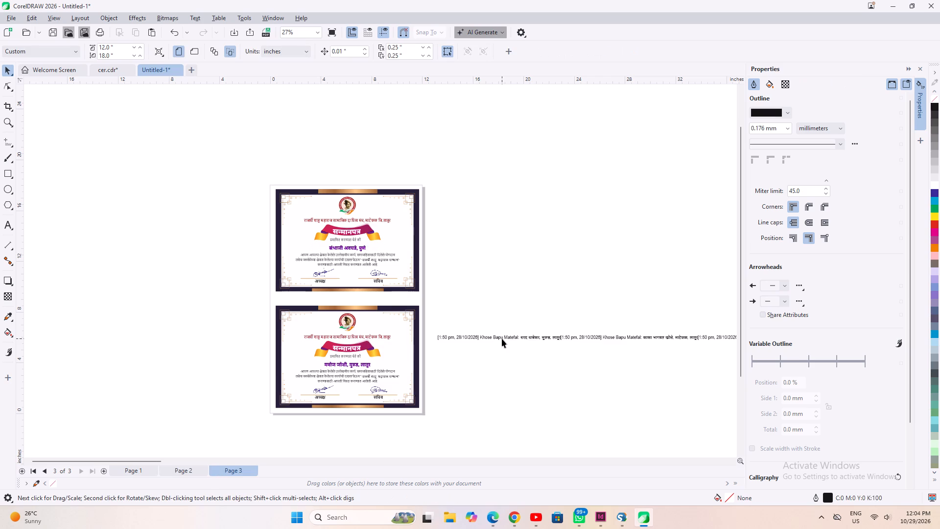
key("Page_Down")
key("ctrl+v")
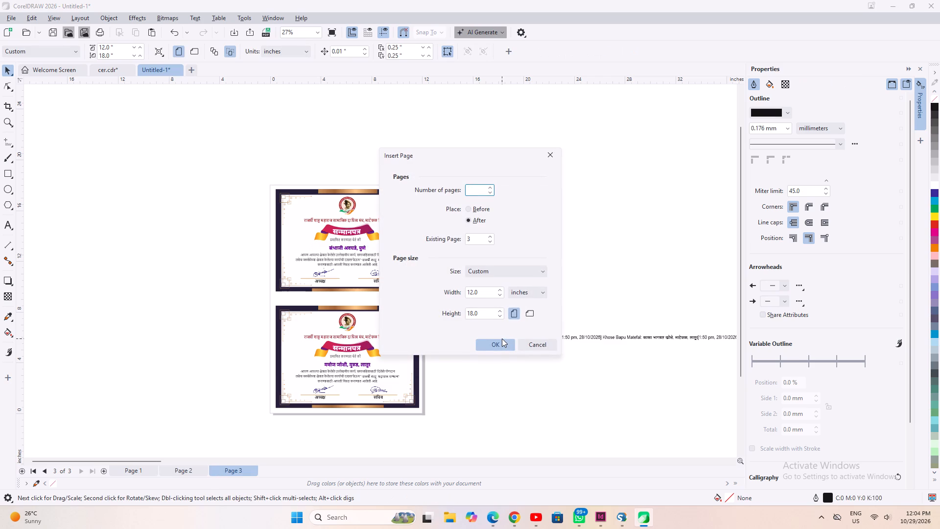
key("1")
key("Return")
key("ctrl+v")
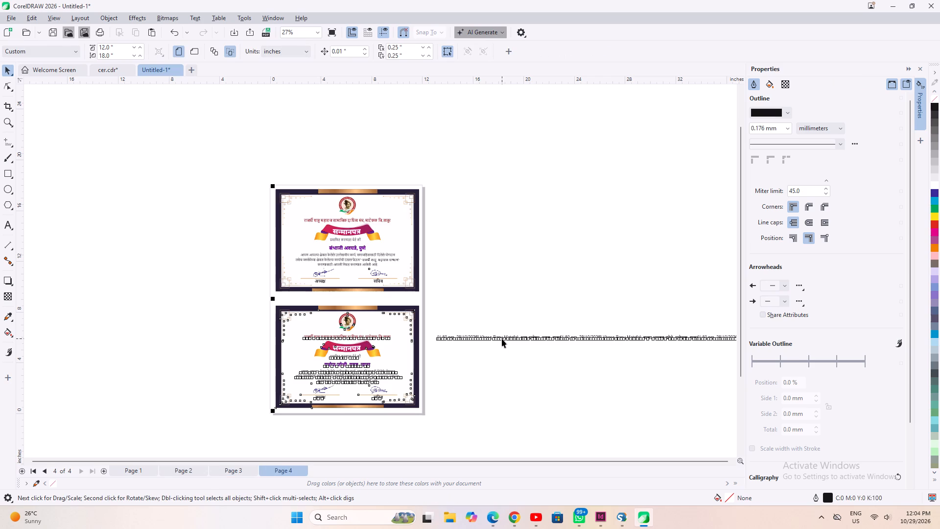
left_click(504, 350)
left_click(457, 317)
left_click(461, 341)
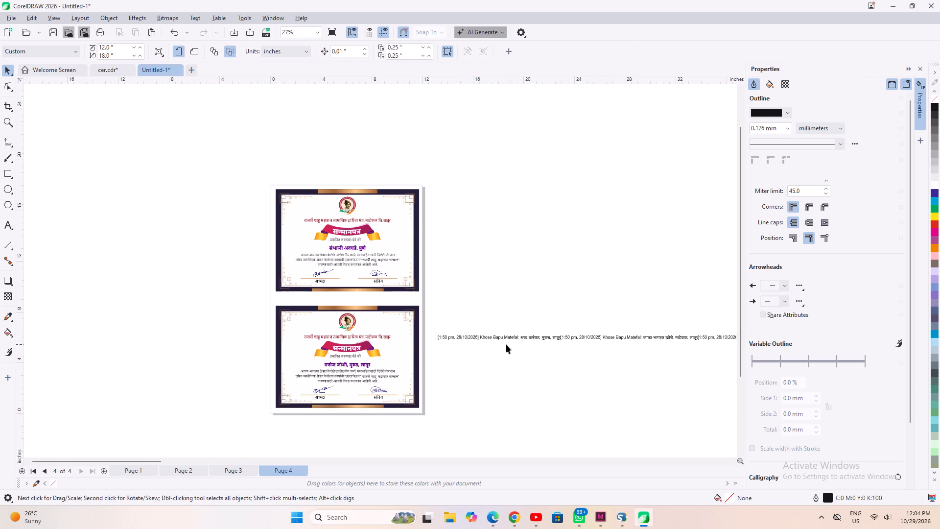
Delete the message time stamp, sender label and leading space before the first recipient in page 4's list text.
left_click(506, 344)
left_click(506, 341)
scroll(500, 337, "up", 3)
left_click(500, 335)
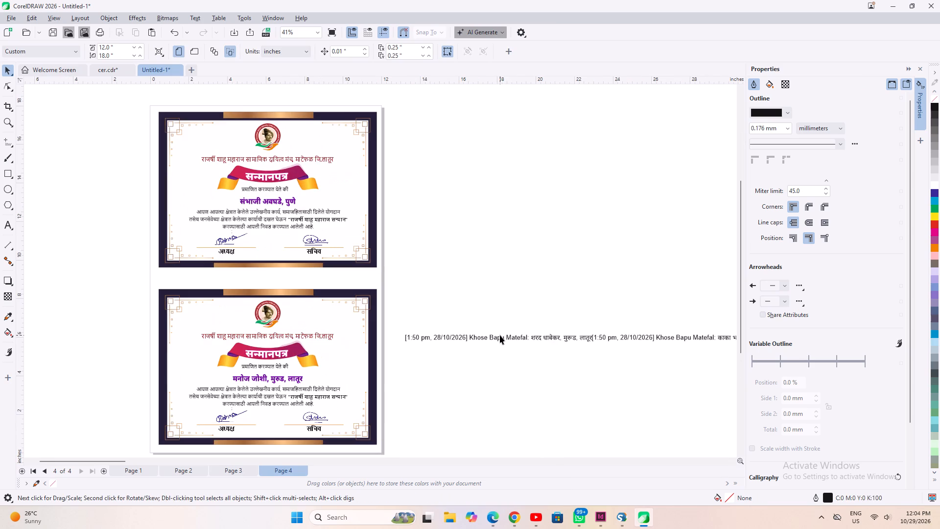
scroll(500, 335, "up", 2)
left_click(501, 338)
key("space")
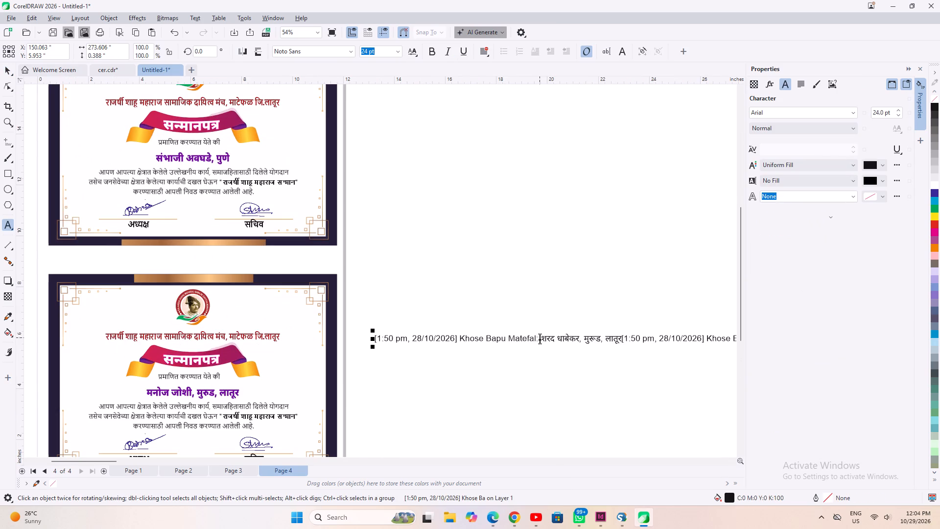
left_click_drag(540, 337, 333, 326)
key("BackSpace")
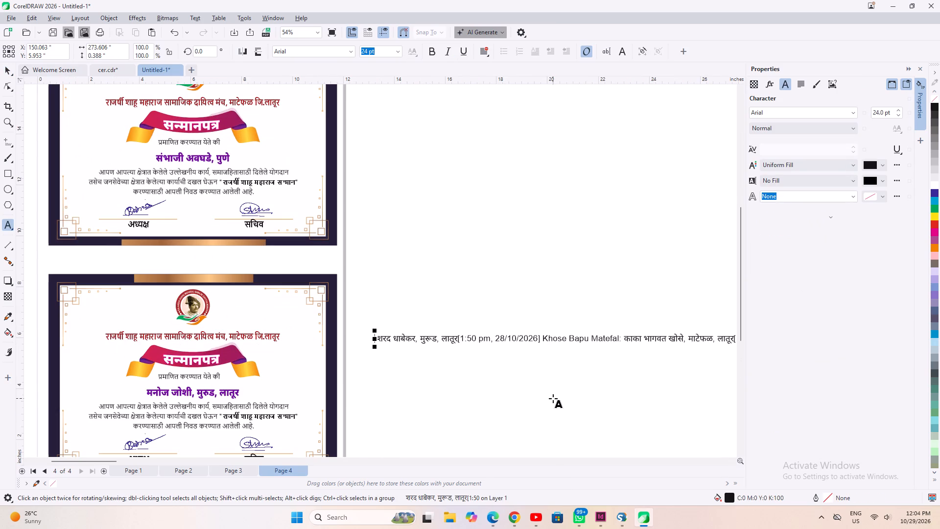
key("Right")
key("shift+Left")
key("BackSpace")
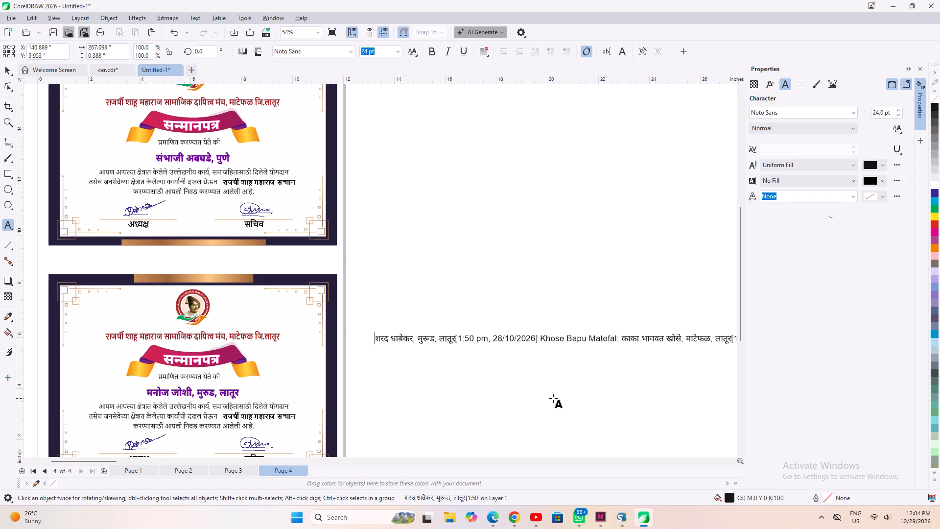
Cut the first recipient's name and place from the list and paste them as separate text beside the upper certificate.
key("shift+Right")
key("shift+Right")
key("shift+Right")
key("shift+Right")
key("shift+Right")
key("shift+Right")
key("shift+Right")
key("shift+Right")
key("shift+Right")
key("shift+Right")
key("shift+Right")
key("shift+Right")
key("shift+Right")
key("shift+Right")
key("shift+Right")
key("shift+Right")
key("shift+Right")
key("shift+Right")
key("shift+Right")
key("shift+Right")
key("shift+Right")
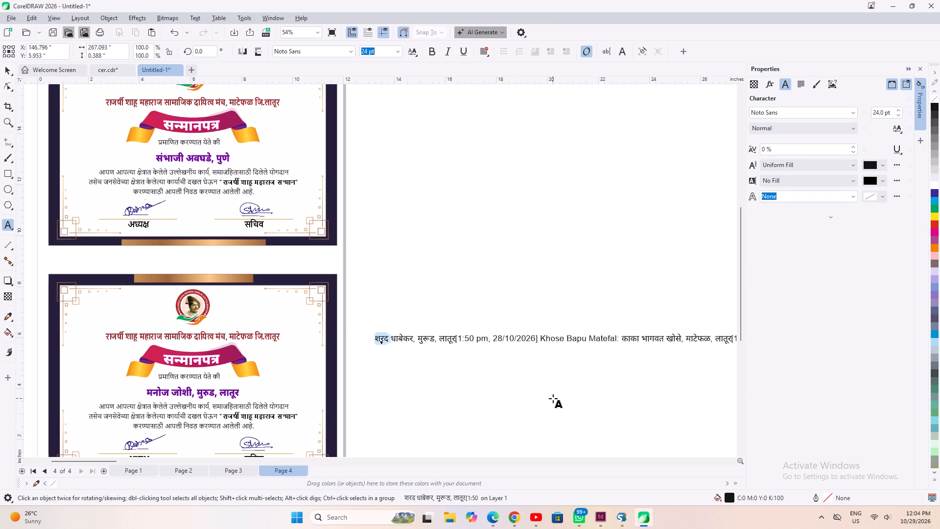
key("shift+Right")
key("shift+Right")
key("shift+Right")
key("shift+Right")
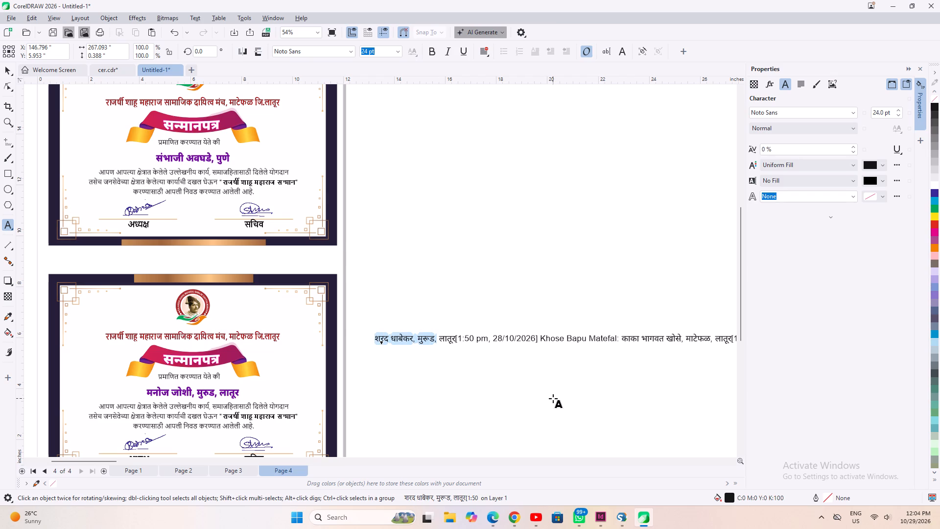
key("shift+Right")
key("shift+Right")
key("shift+Right")
key("shift+Right")
key("ctrl+x")
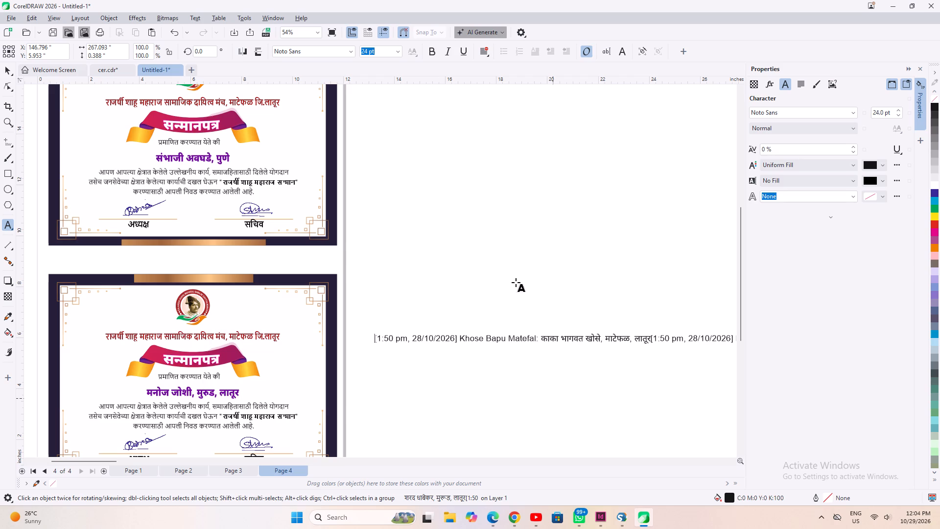
left_click(390, 210)
key("ctrl+v")
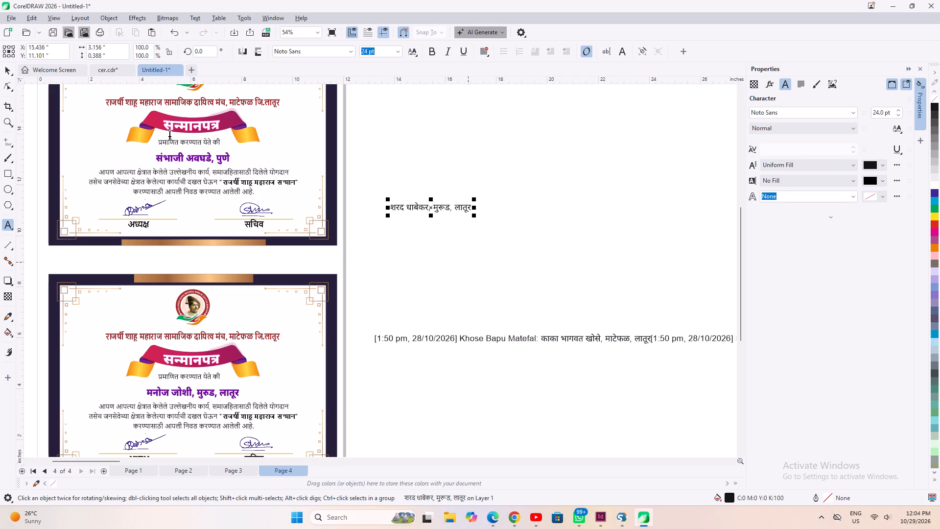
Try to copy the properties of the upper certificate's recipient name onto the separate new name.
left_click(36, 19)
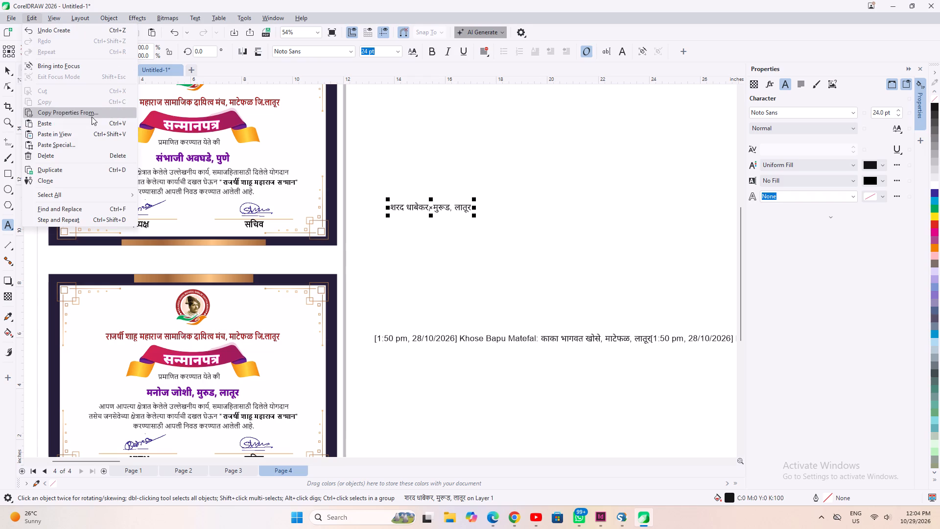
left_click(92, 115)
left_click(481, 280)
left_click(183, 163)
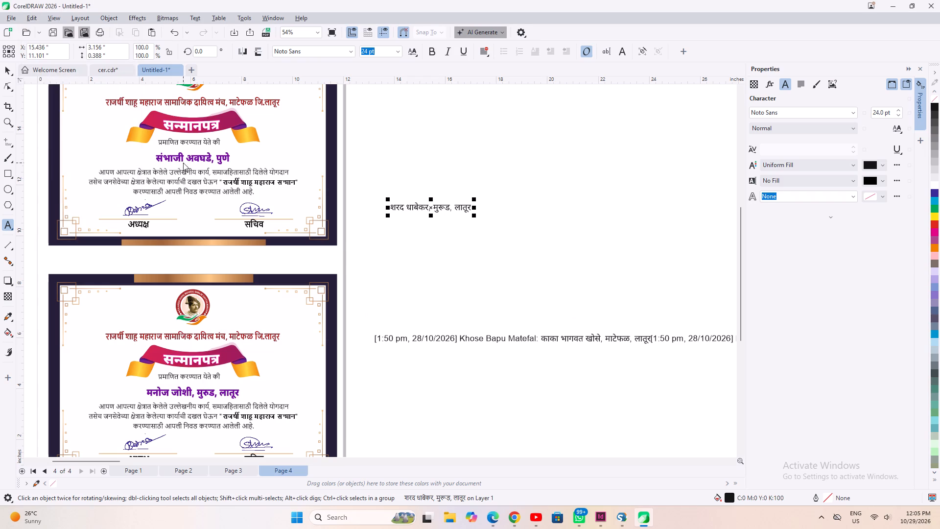
Copy the outline, fill and text properties of the upper certificate's recipient name onto the separate new name.
left_click(6, 71)
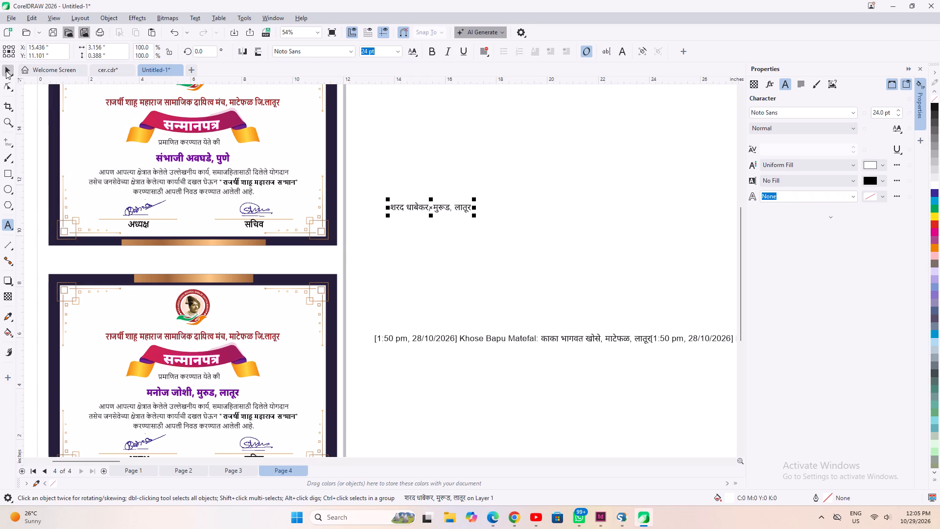
left_click(35, 19)
left_click(58, 113)
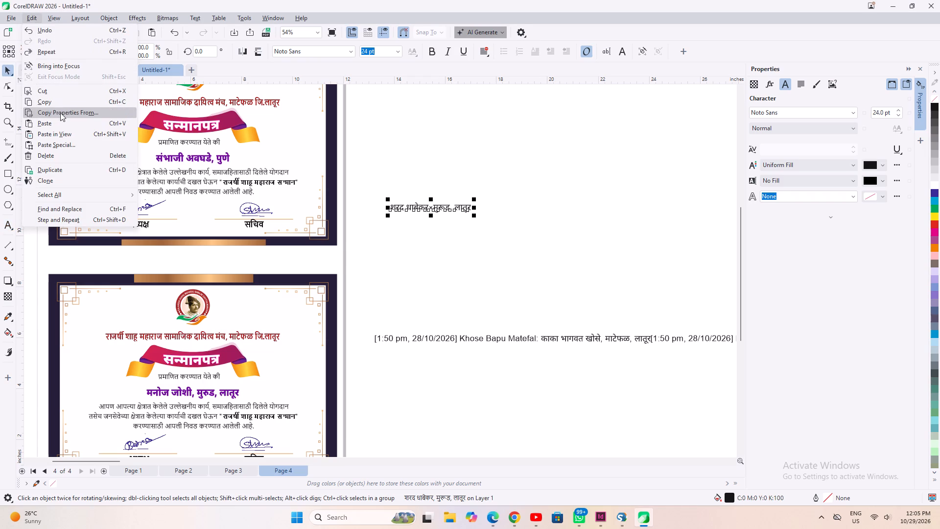
left_click(483, 279)
left_click(201, 157)
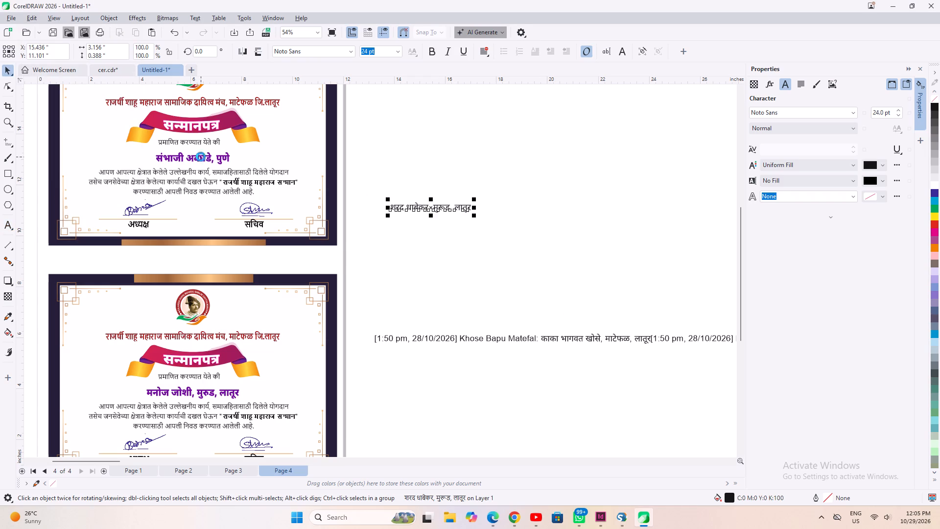
Cut the styled name and place and use them to replace the recipient name on page 4's upper certificate.
key("space")
key("ctrl+a")
key("ctrl+x")
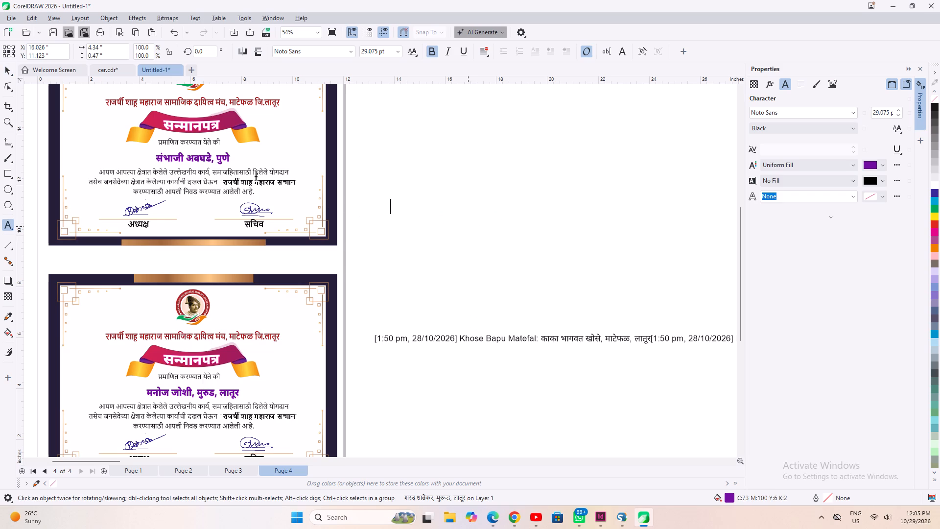
left_click(194, 156)
key("ctrl+a")
key("ctrl+v")
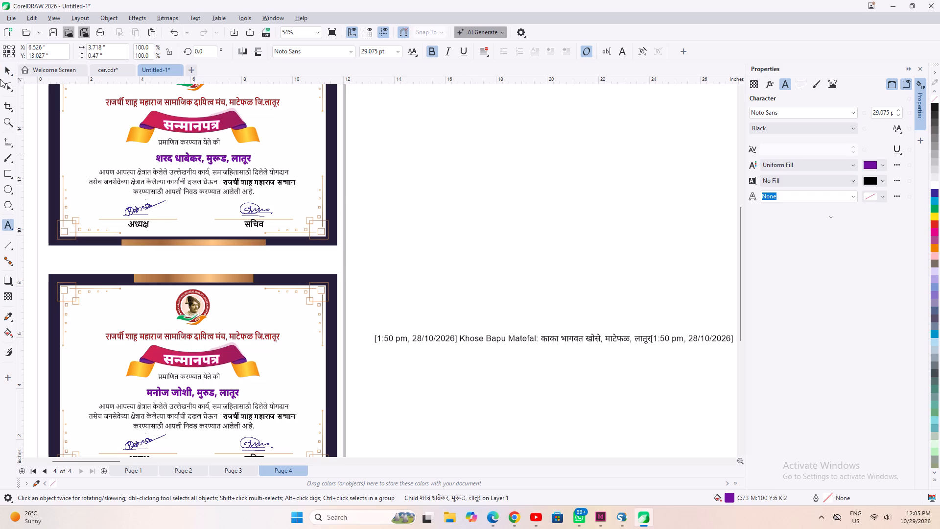
Centre the upper certificate's recipient name horizontally on its inner frame.
left_click(5, 68)
left_click(98, 222, "shift")
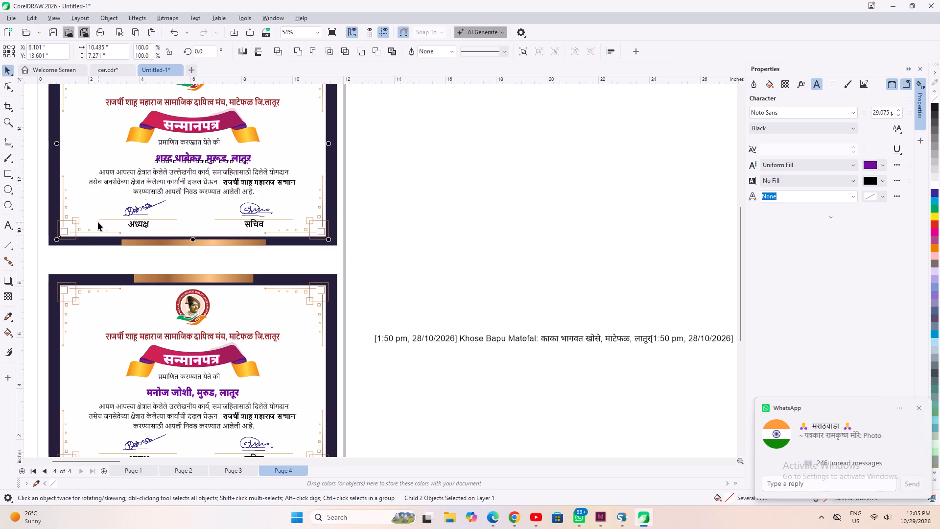
key("c")
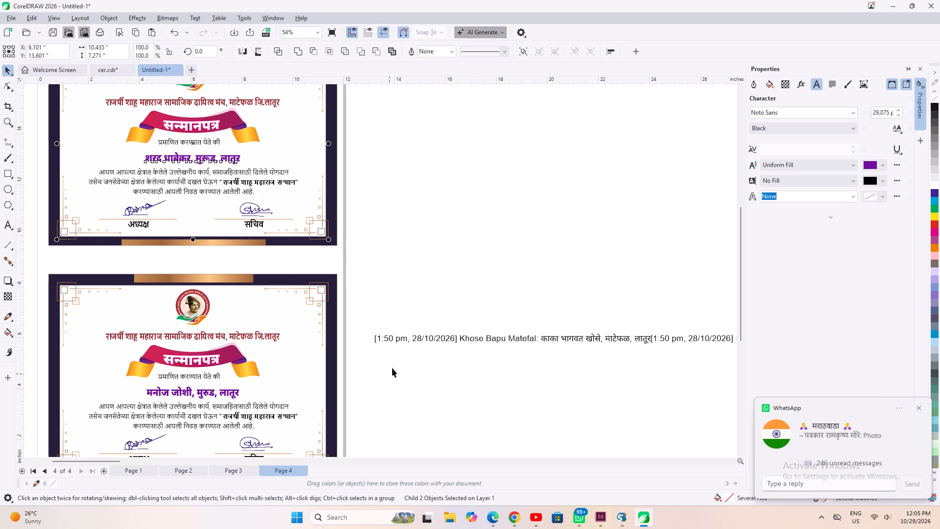
Delete the message time stamp, sender label and leading space before the next recipient in the list text.
left_click(415, 342)
key("space")
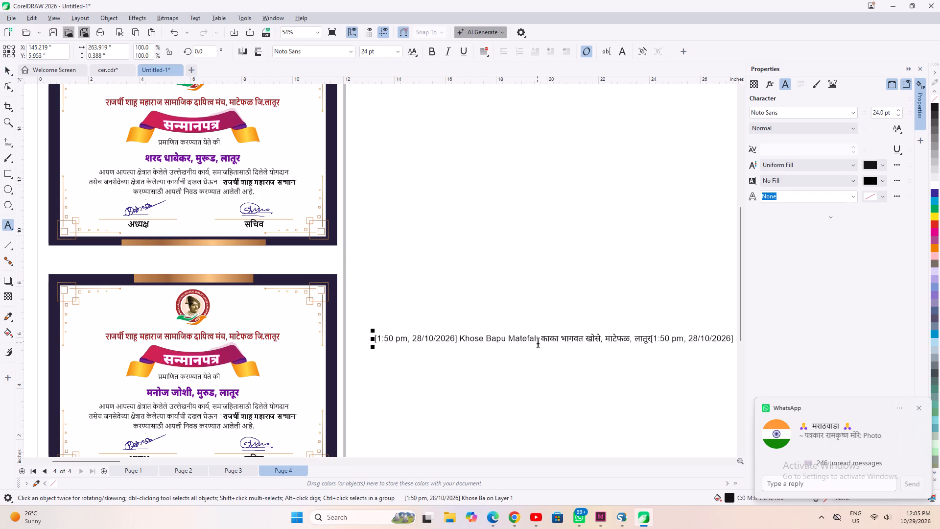
left_click_drag(538, 341, 329, 340)
key("BackSpace")
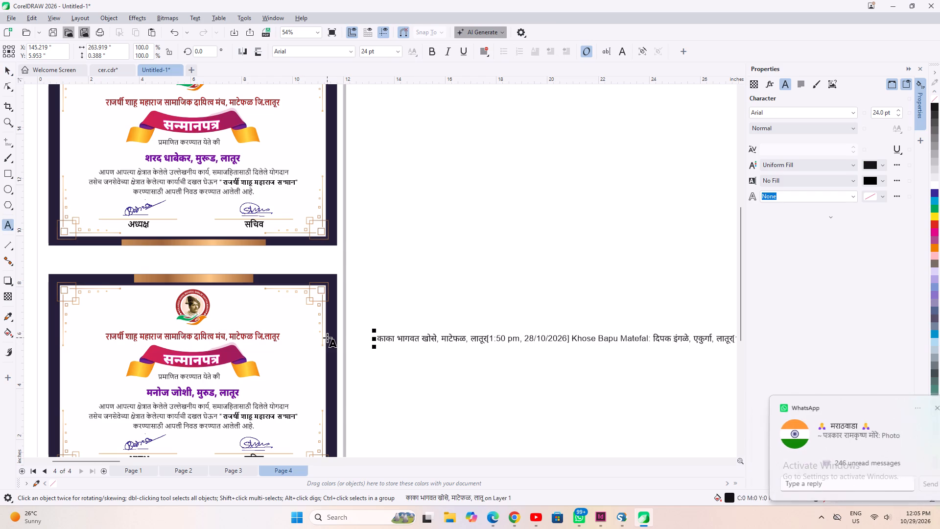
key("Right")
key("BackSpace")
Cut that recipient's name and place from the list and paste them as separate text beside the lower certificate.
key("shift+Right")
key("shift+Right")
key("shift+Right")
key("shift+Right")
key("shift+Right")
key("shift+Right")
key("shift+Right")
key("shift+Right")
key("shift+Right")
key("shift+Right")
key("shift+Right")
key("shift+Right")
key("shift+Right")
key("shift+Right")
key("shift+Right")
key("shift+Right")
key("shift+Right")
key("shift+Right")
key("shift+Right")
key("shift+Right")
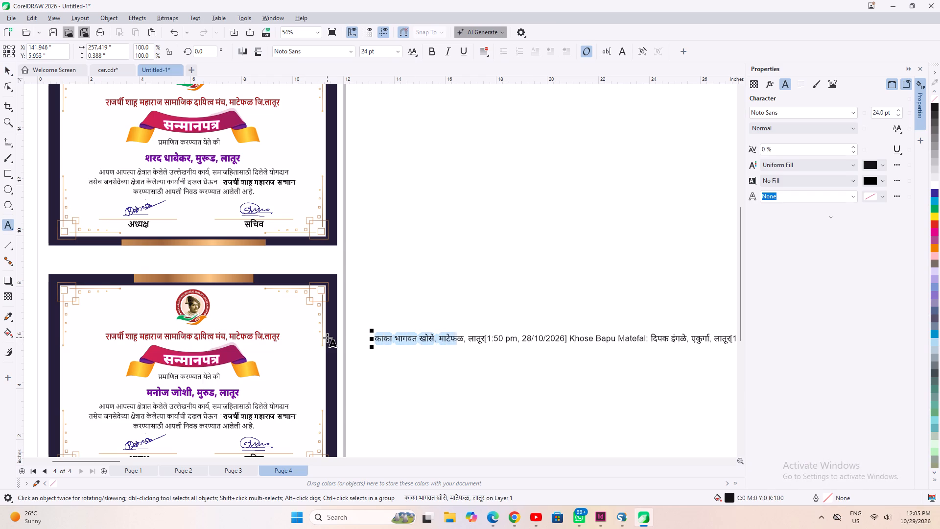
key("shift+Right")
key("shift+Right")
key("shift+Right")
key("shift+Right")
key("shift+Right")
key("shift+Right")
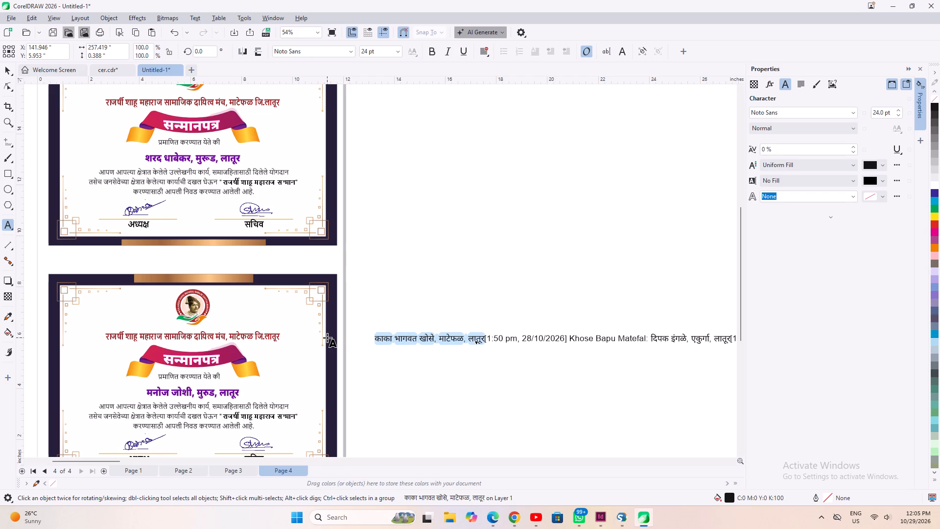
key("ctrl+x")
left_click(387, 401)
key("ctrl+v")
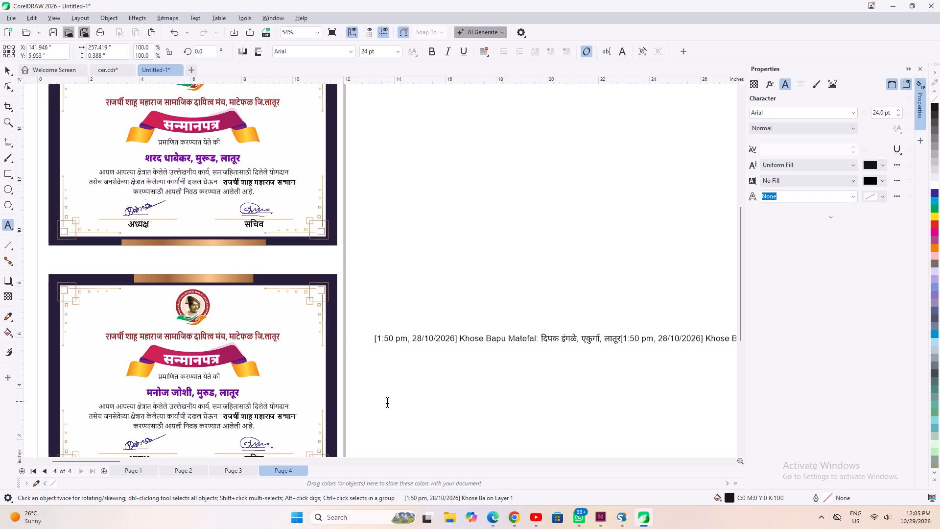
Copy the outline, fill and text properties of the lower certificate's recipient name onto the separate new name.
left_click(9, 66)
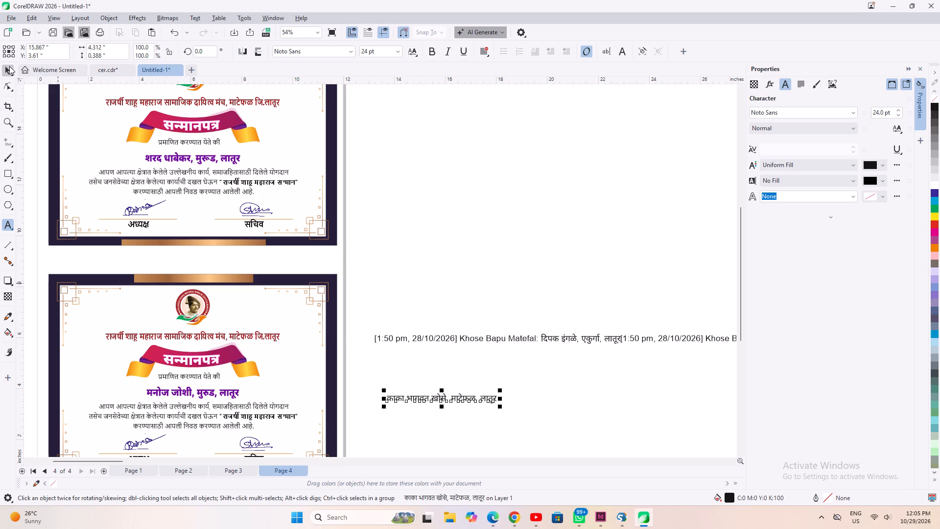
left_click(36, 19)
left_click(63, 108)
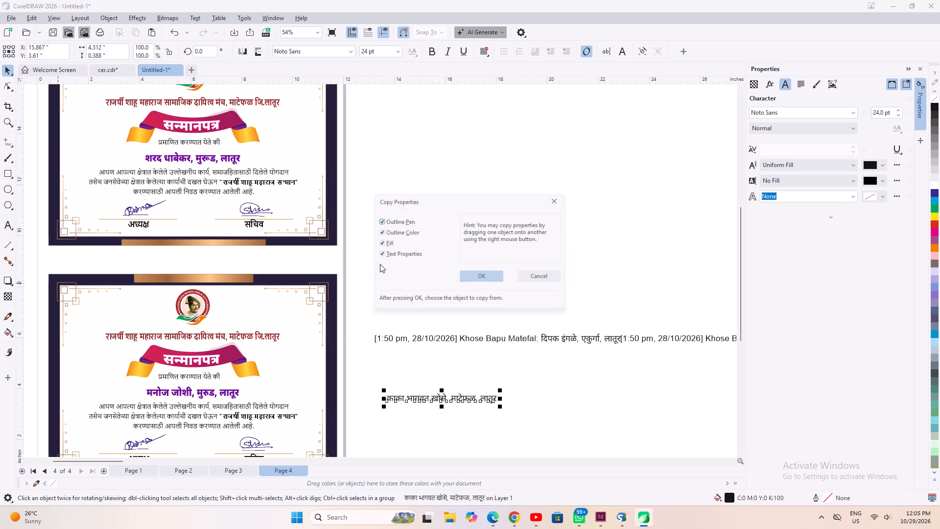
left_click(463, 272)
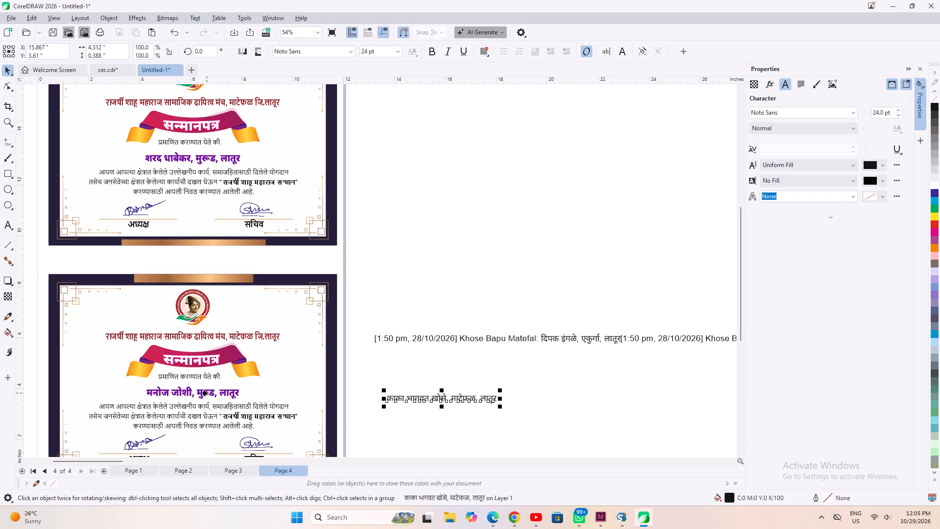
left_click(207, 393)
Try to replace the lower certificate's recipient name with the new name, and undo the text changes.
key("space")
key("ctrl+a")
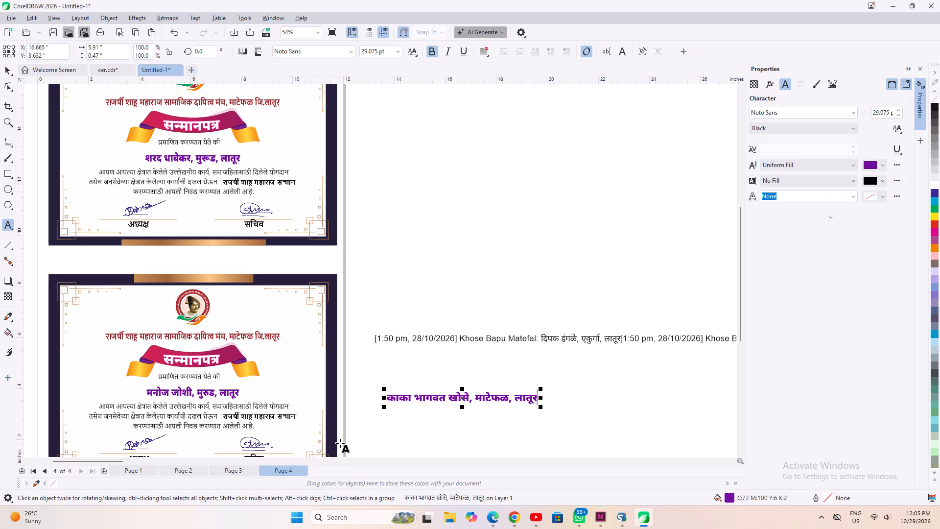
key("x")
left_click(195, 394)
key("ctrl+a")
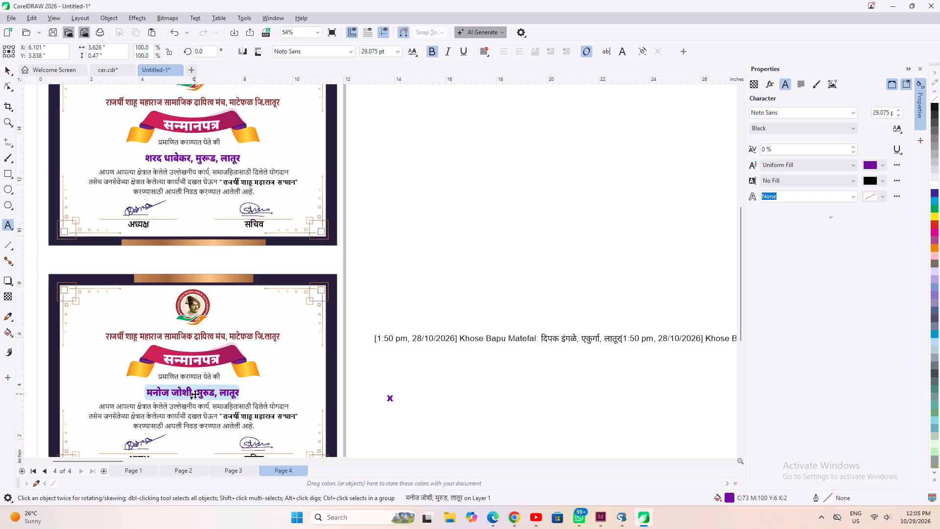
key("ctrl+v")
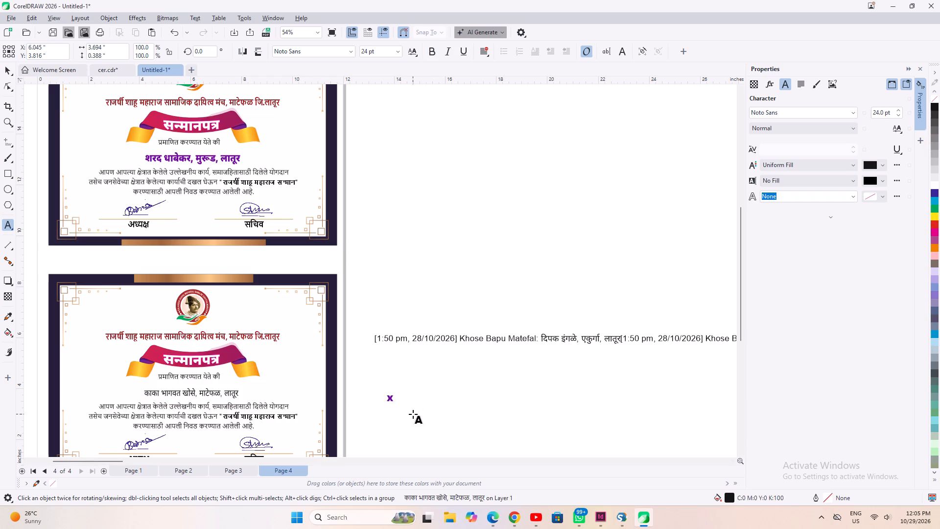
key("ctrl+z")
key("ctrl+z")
Cut the styled name and place and use them to replace the recipient name on page 4's lower certificate.
left_click(416, 400)
key("ctrl+a")
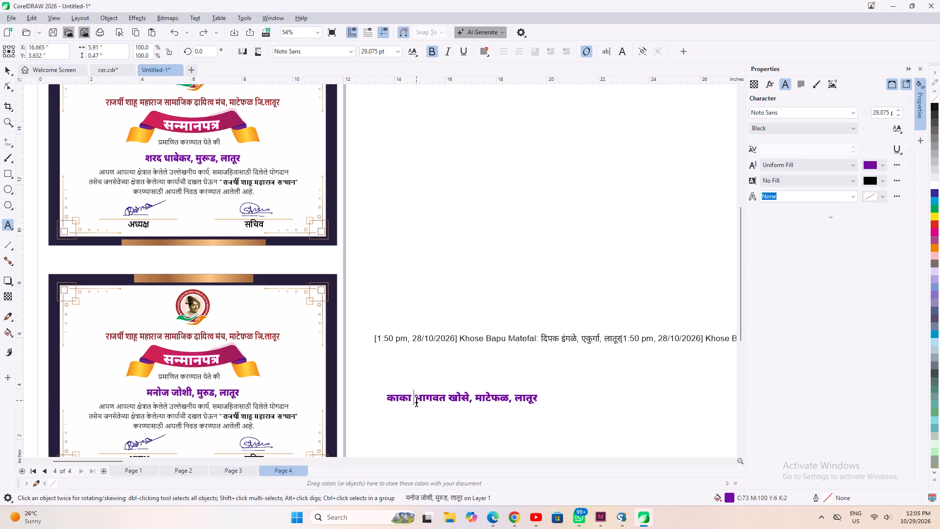
key("ctrl+x")
left_click(209, 392)
key("ctrl+a")
key("ctrl+v")
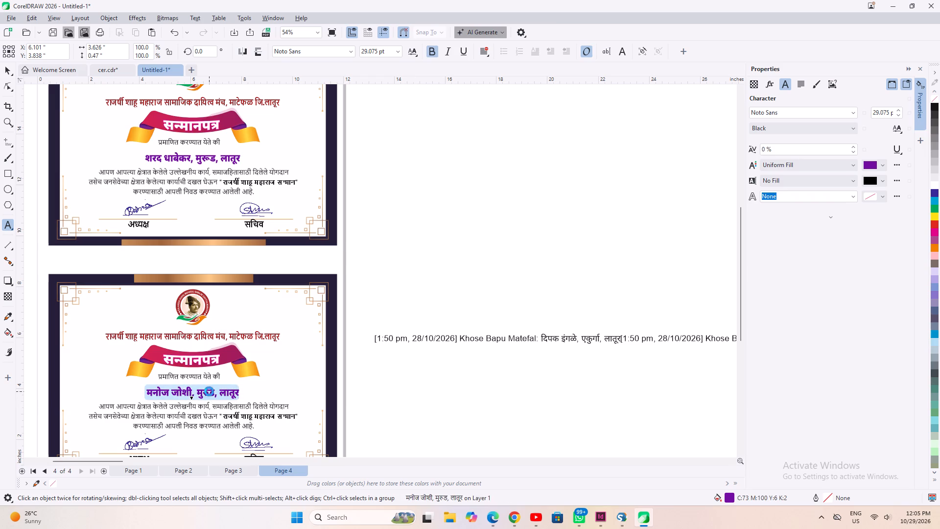
Centre the new recipient name horizontally on page 4's lower certificate.
left_click(11, 72)
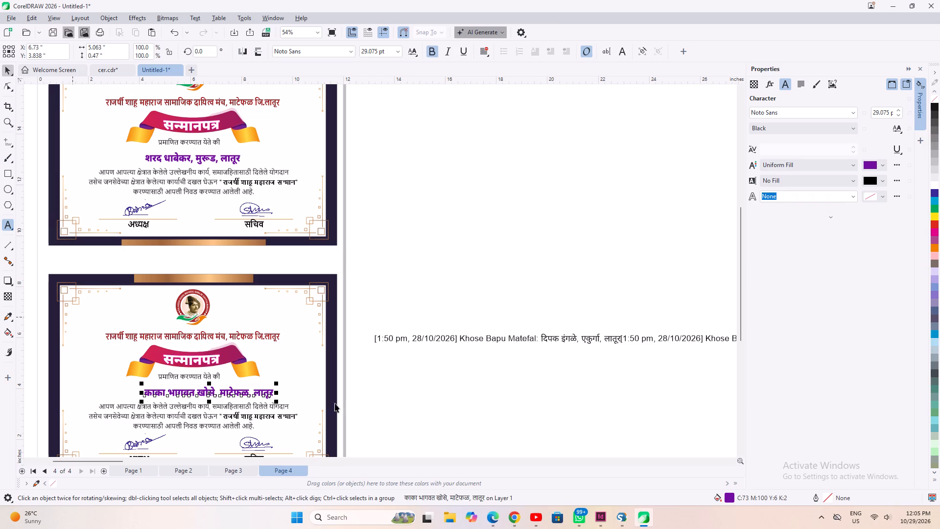
left_click(329, 387, "shift")
left_click(474, 424)
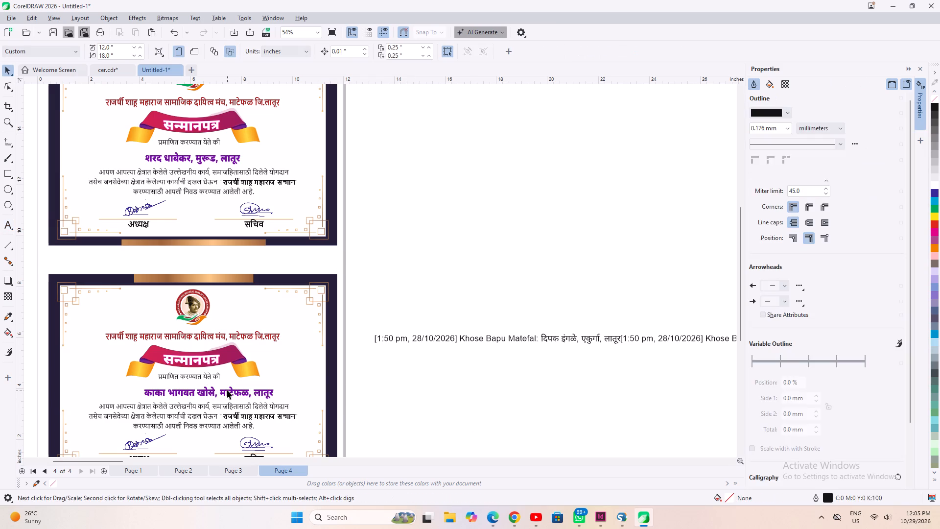
left_click(227, 390)
left_click(302, 381, "shift")
key("c")
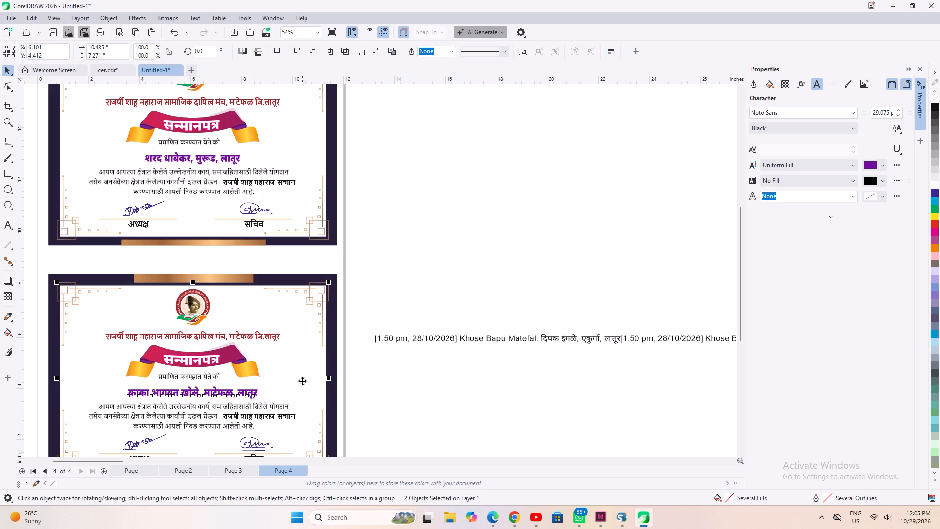
left_click(458, 434)
Copy both certificates together with the recipient list from page 4 and add page 5 after it.
left_click(426, 336)
scroll(356, 392, "down", 5)
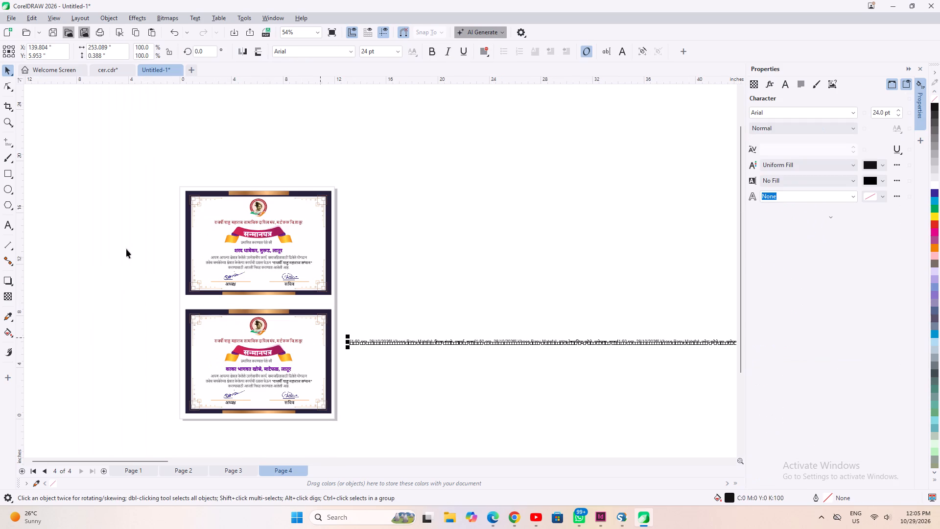
left_click_drag(106, 139, 349, 450)
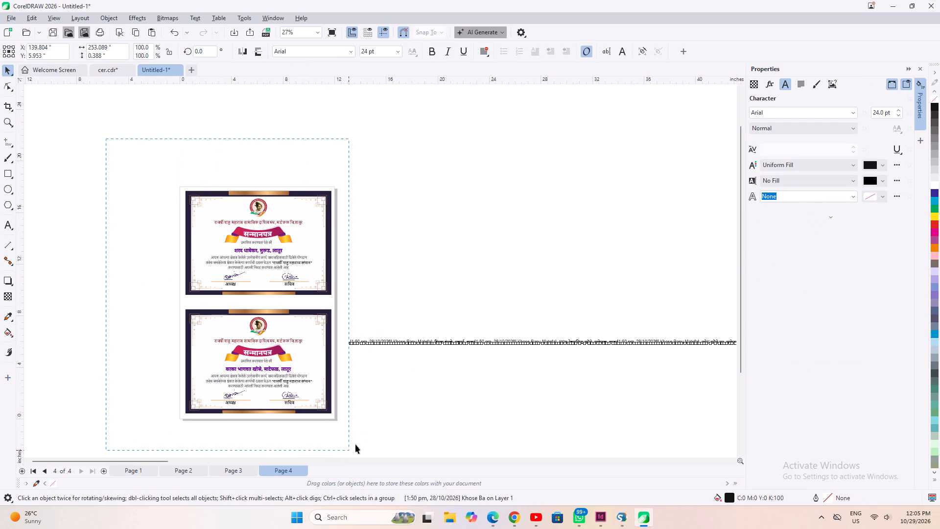
left_click(412, 339, "shift")
left_click(414, 343, "shift")
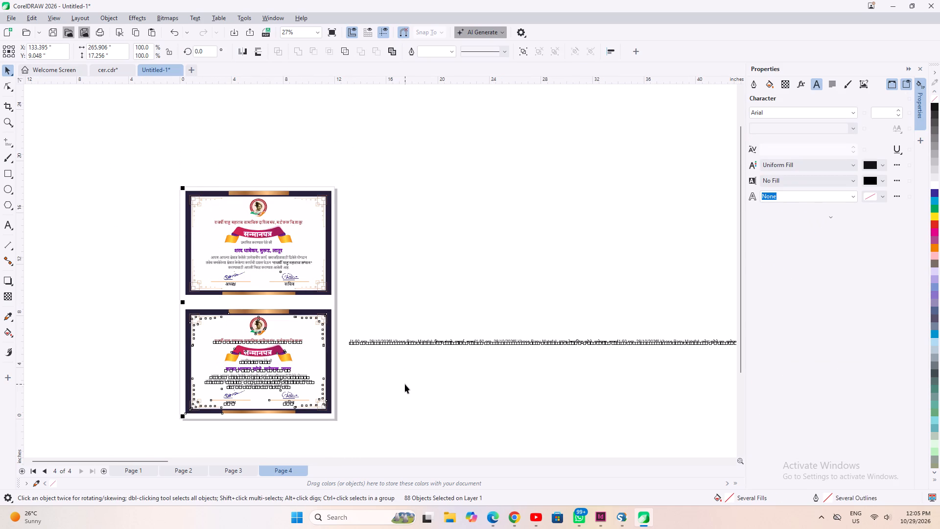
key("ctrl+c")
key("Page_Down")
key("Return")
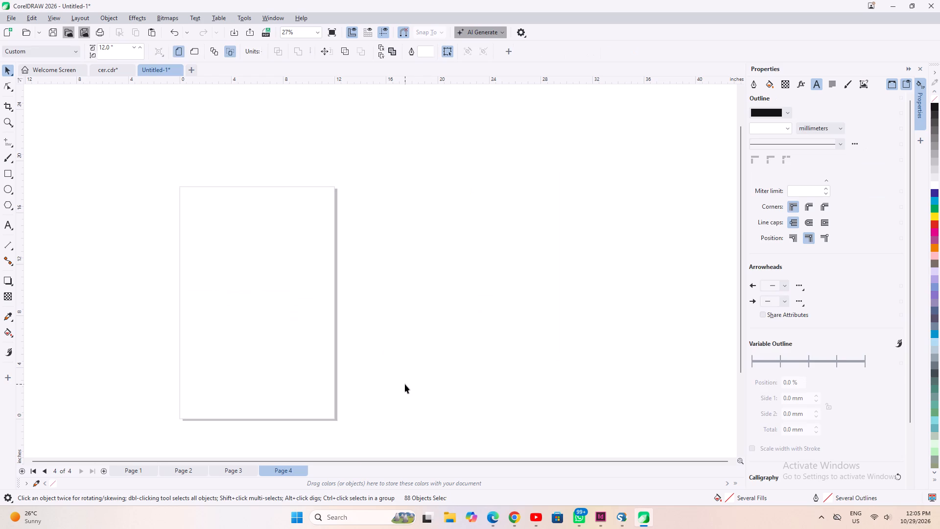
Paste the two copied certificates and the recipient list onto page 5.
key("ctrl+v")
left_click(405, 384)
Delete the leading timestamp and sender label before the first recipient in page 5's pasted list.
left_click(387, 339)
scroll(333, 336, "up", 3)
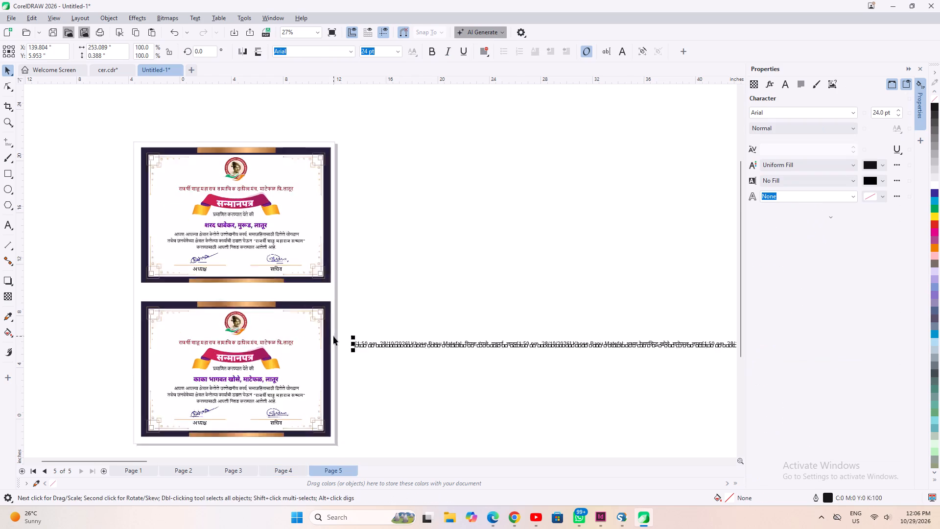
scroll(333, 336, "up", 3)
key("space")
left_click(375, 348)
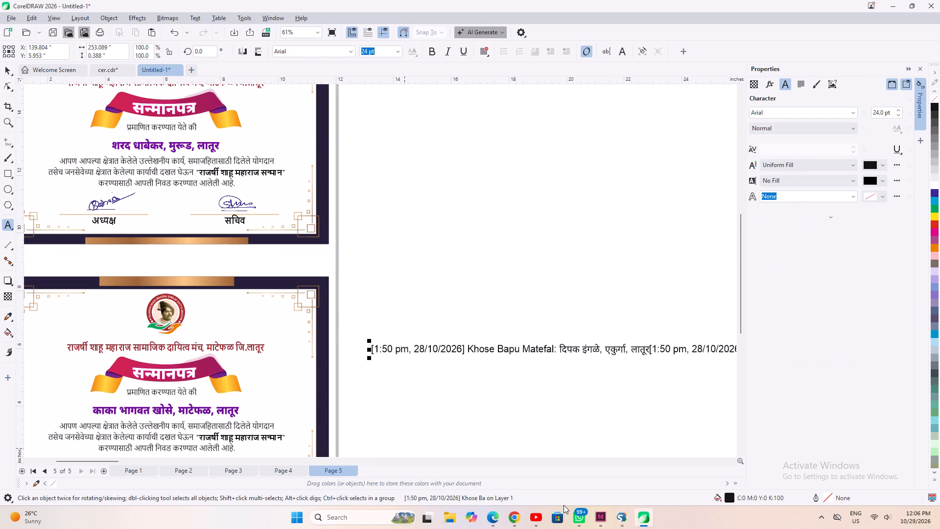
key("Left")
key("shift+Right")
key("shift+Right")
key("shift+Right")
key("shift+Right")
key("shift+Right")
key("shift+Right")
key("shift+Right")
key("shift+Right")
key("shift+Right")
key("shift+Right")
key("shift+Right")
key("shift+Right")
key("shift+Right")
key("shift+Right")
key("shift+Right")
key("shift+Right")
key("shift+Right")
key("shift+Right")
key("shift+Right")
key("shift+Right")
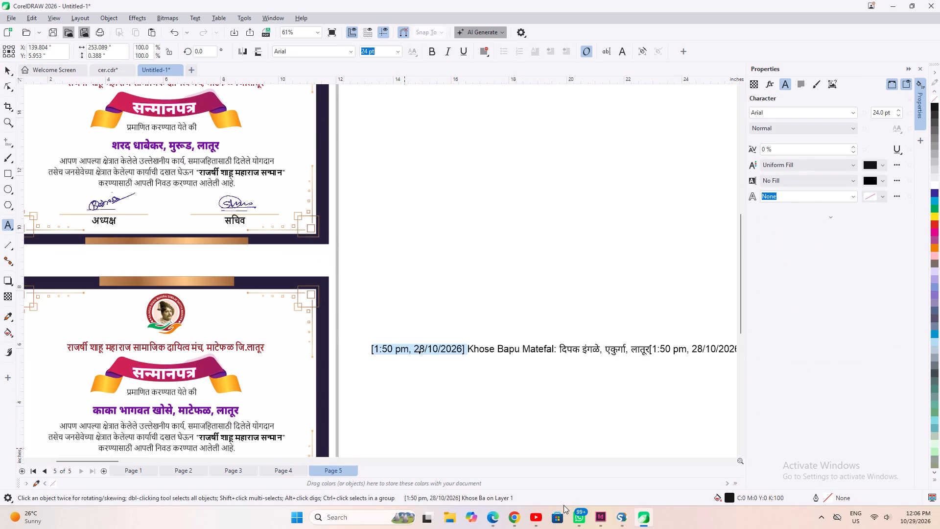
key("shift+Right")
key("shift+Right")
key("shift+Right")
key("shift+Right")
key("shift+Right")
key("shift+Right")
key("shift+Right")
key("shift+Right")
key("shift+Right")
key("shift+Right")
key("shift+Right")
key("shift+Right")
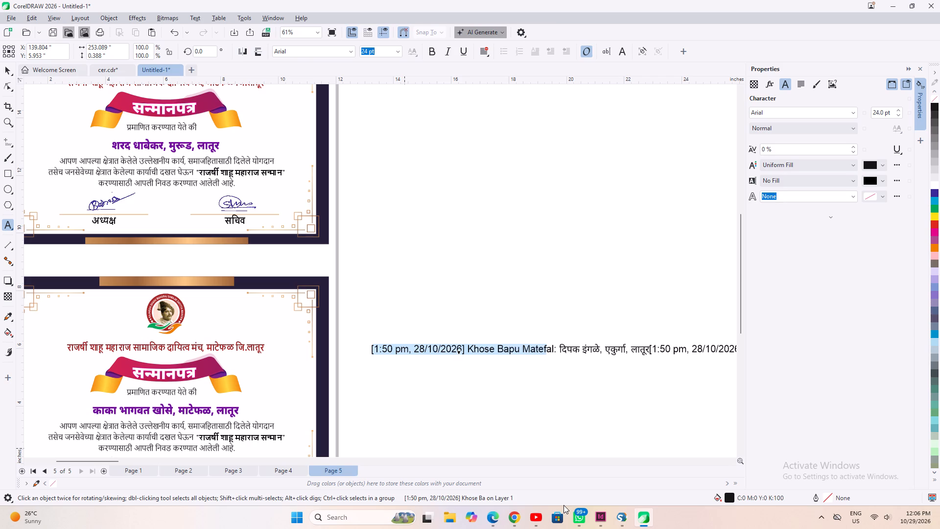
key("shift+Right")
key("shift+Right")
key("shift+Right")
key("BackSpace")
Cut the first recipient's name and place, up to the next timestamp, from page 5's list.
key("shift+Right")
key("shift+Right")
key("shift+Right")
key("shift+Right")
key("shift+Right")
key("shift+Right")
key("shift+Right")
key("shift+Right")
key("shift+Right")
key("shift+Right")
key("shift+Right")
key("shift+Right")
key("shift+Right")
key("shift+Right")
key("shift+Right")
key("shift+Right")
key("shift+Right")
key("shift+Right")
key("shift+Right")
key("shift+Right")
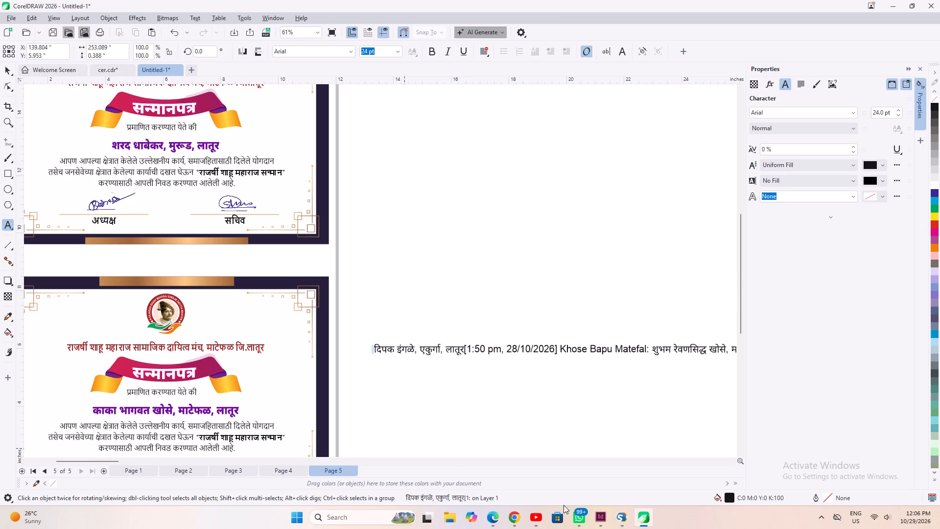
key("shift+Right")
key("shift+Right")
key("shift+Right")
key("shift+Right")
key("shift+Right")
key("shift+Right")
key("shift+Right")
key("shift+Right")
key("shift+Right")
key("shift+Right")
key("shift+Right")
key("shift+Right")
key("shift+Right")
key("shift+Right")
key("shift+Right")
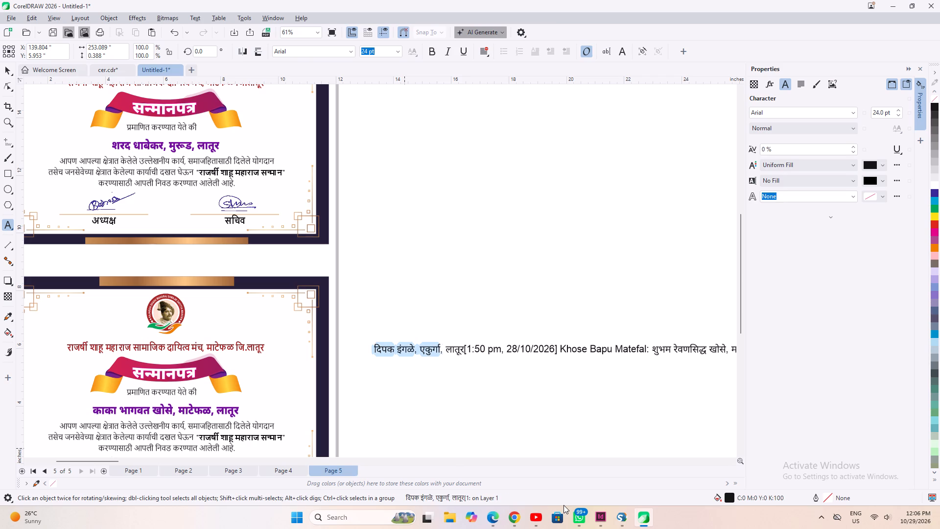
key("shift+Right")
key("shift+Right")
key("ctrl+x")
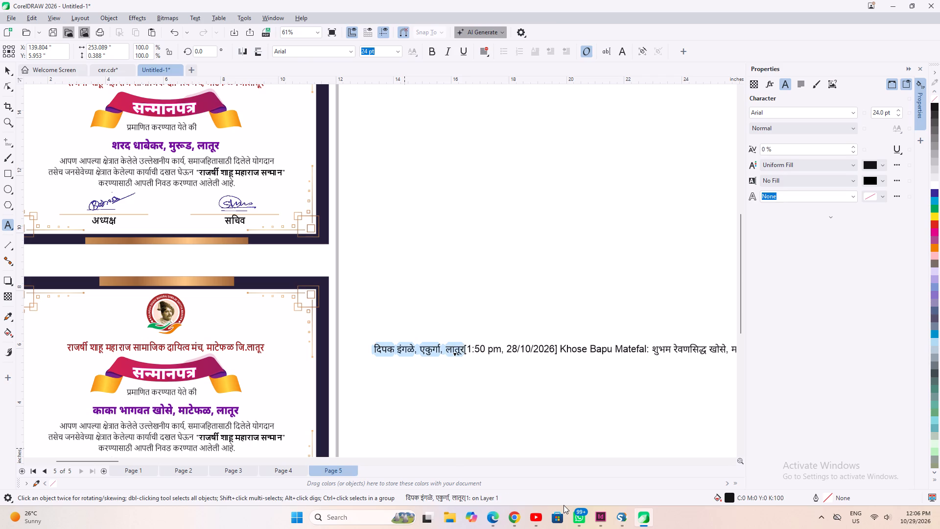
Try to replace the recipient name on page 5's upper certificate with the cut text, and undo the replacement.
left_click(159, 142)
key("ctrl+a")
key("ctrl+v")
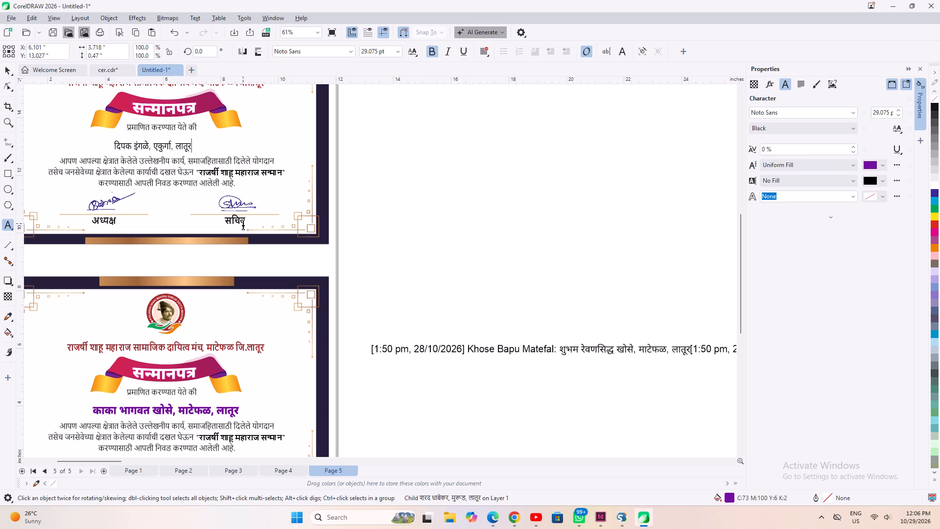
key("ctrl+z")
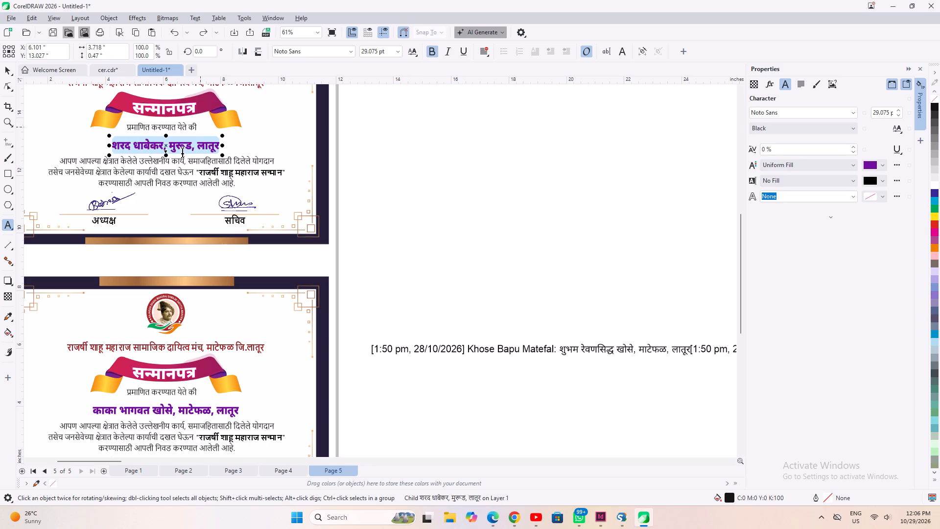
Replace the whole recipient line on page 5's upper certificate with the cut name and place.
left_click(182, 147)
key("ctrl+a")
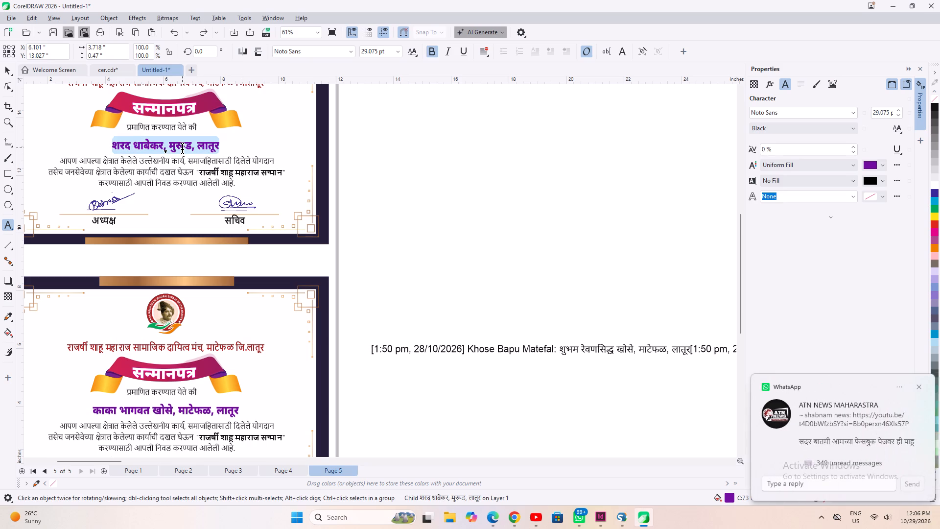
key("ctrl+v")
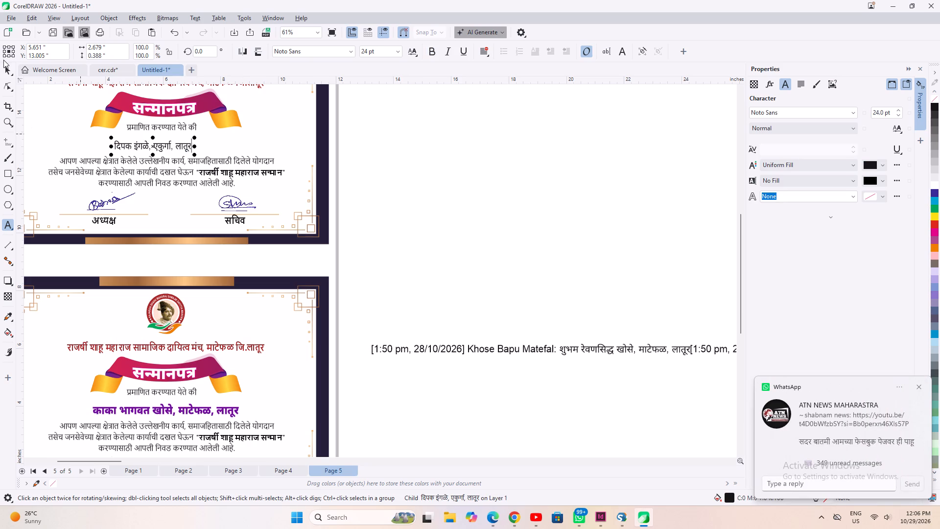
Copy the outline pen, outline colour, fill and text properties from the lower certificate's recipient name to the new upper name.
left_click(5, 68)
left_click(33, 14)
left_click(74, 113)
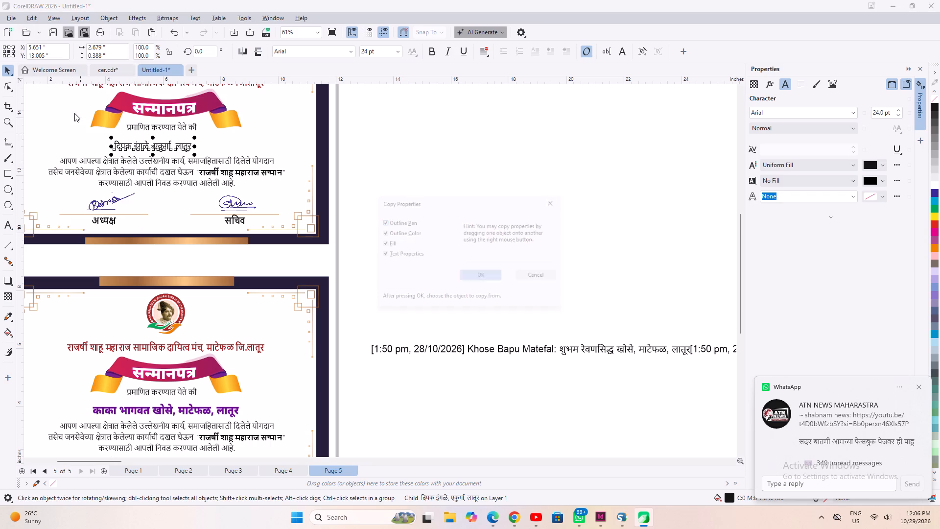
left_click(470, 277)
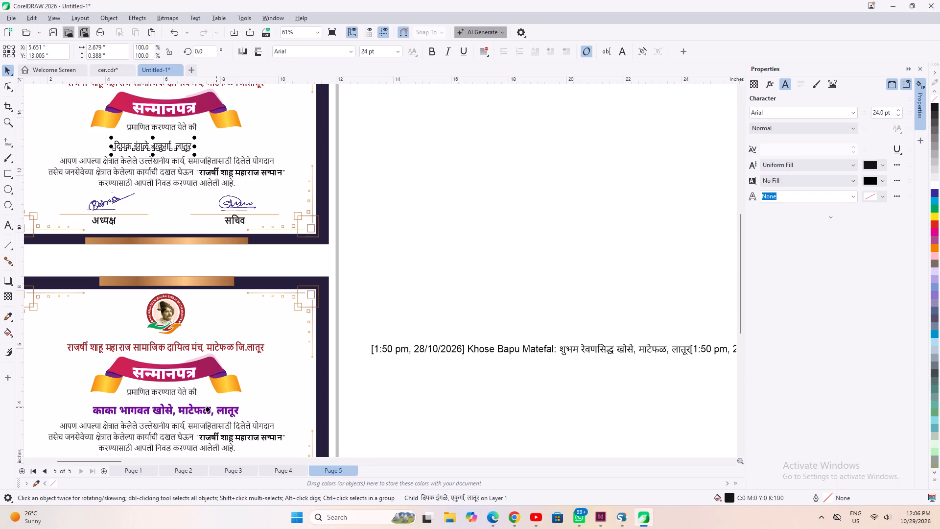
left_click(197, 409)
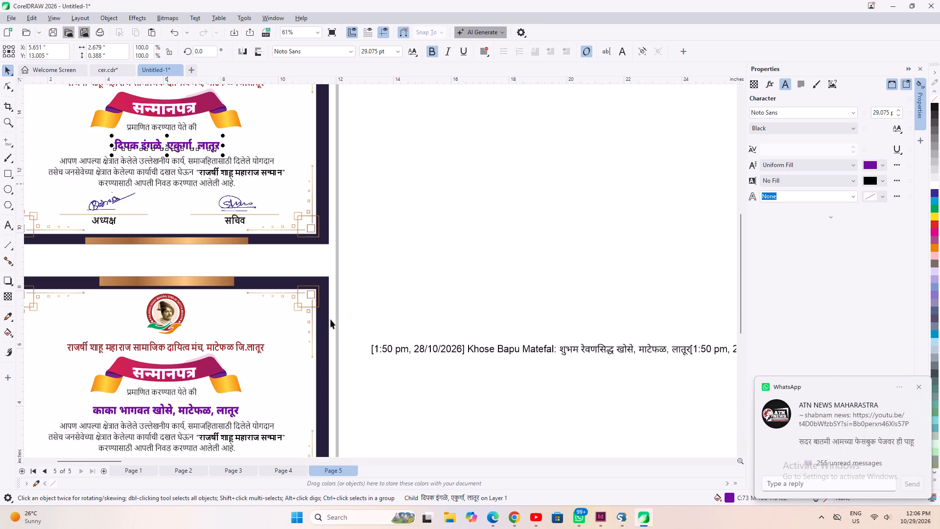
Ungroup page 5's upper certificate and centre its new recipient name horizontally on the certificate's inner frame.
left_click(440, 192)
left_click(179, 147)
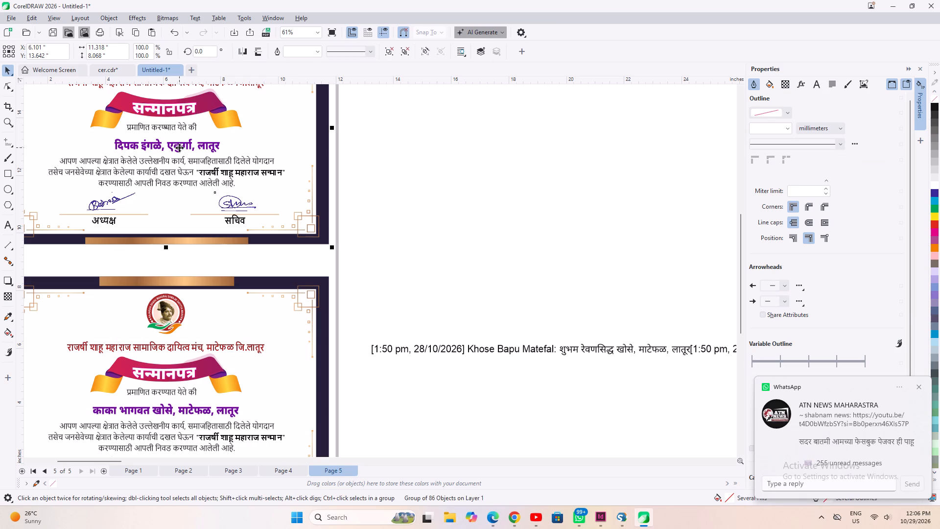
left_click(405, 50)
left_click(465, 201)
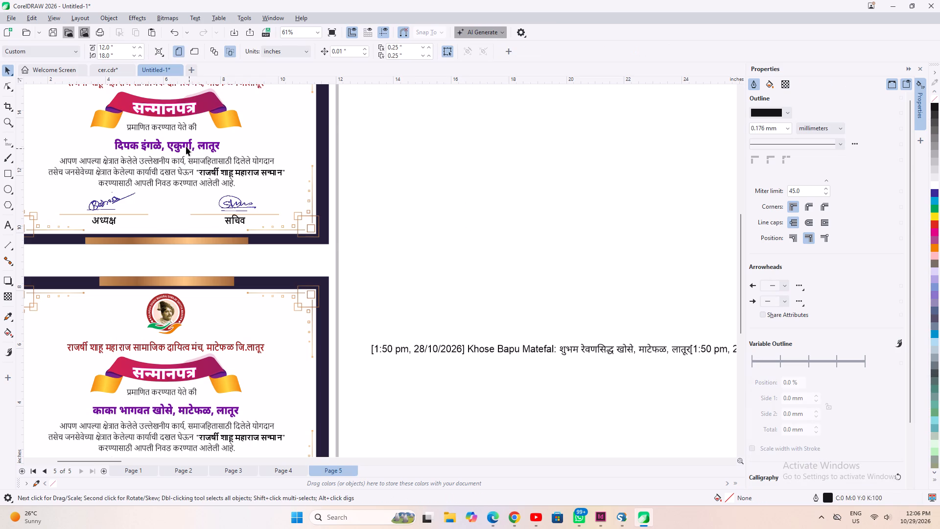
left_click(186, 146)
left_click(304, 157, "shift")
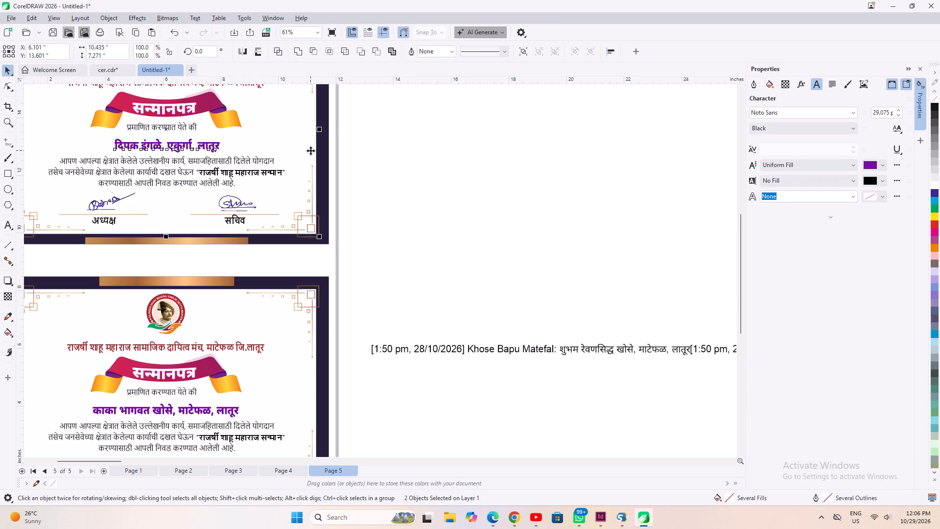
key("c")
left_click(442, 191)
Delete the leading timestamp and sender label before the next recipient in page 5's list.
scroll(505, 253, "down", 1)
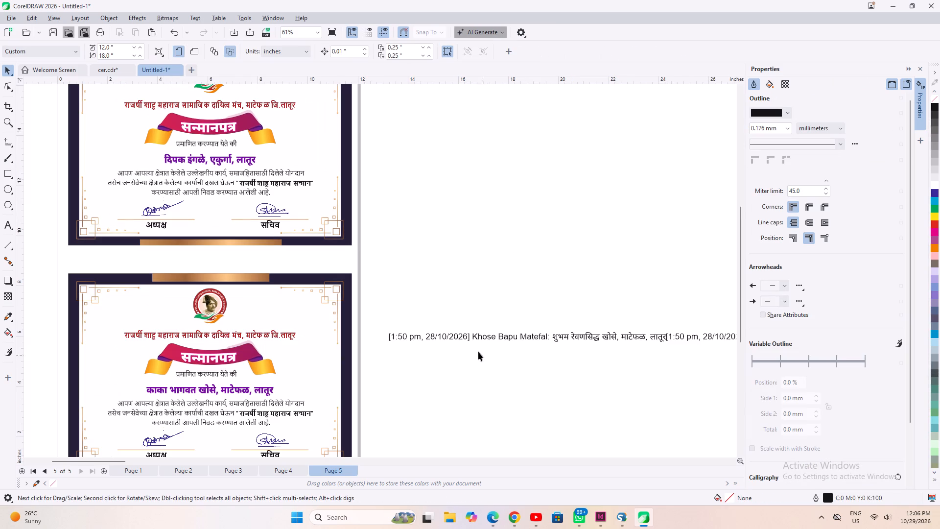
left_click(478, 335)
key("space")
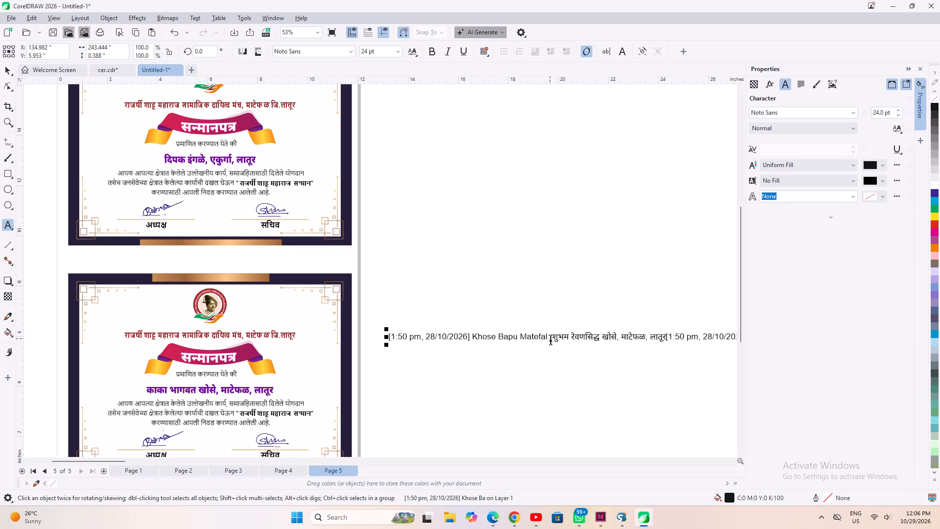
left_click_drag(550, 338, 370, 313)
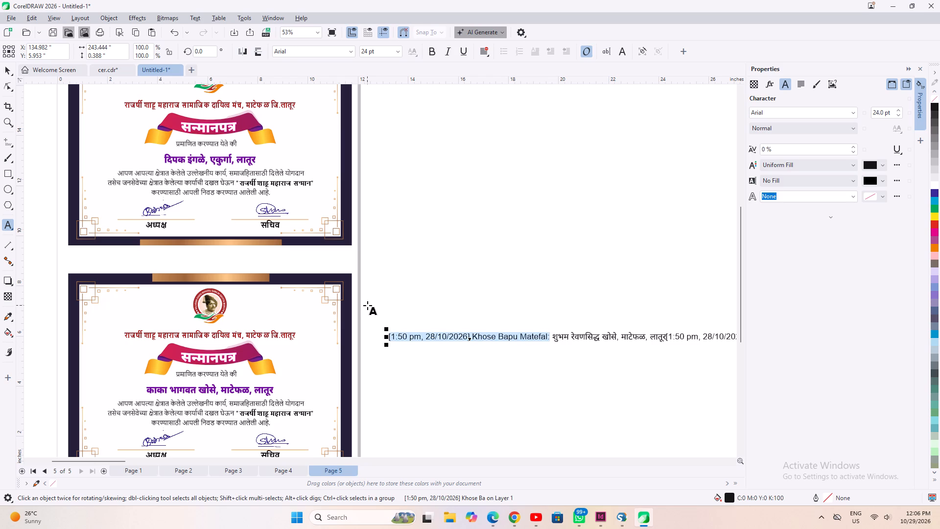
key("BackSpace")
key("Right")
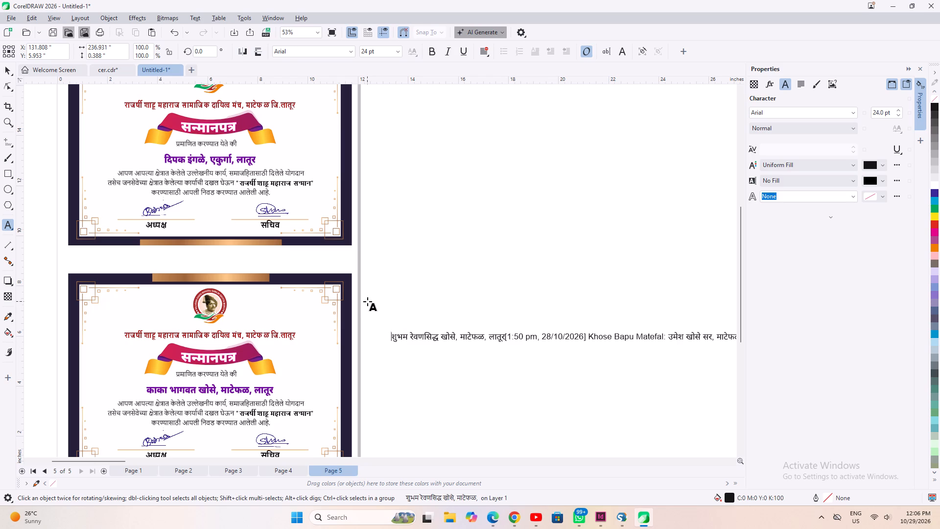
Remove the list's leading space, cut the next recipient's name and place, and replace the recipient name on page 5's lower certificate with them.
key("BackSpace")
key("shift+Right")
key("shift+Right")
key("shift+Right")
key("shift+Right")
key("shift+Right")
key("shift+Right")
key("shift+Right")
key("shift+Right")
key("shift+Right")
key("shift+Right")
key("shift+Right")
key("shift+Right")
key("shift+Right")
key("shift+Right")
key("shift+Right")
key("shift+Right")
key("shift+Right")
key("shift+Right")
key("shift+Right")
key("shift+Right")
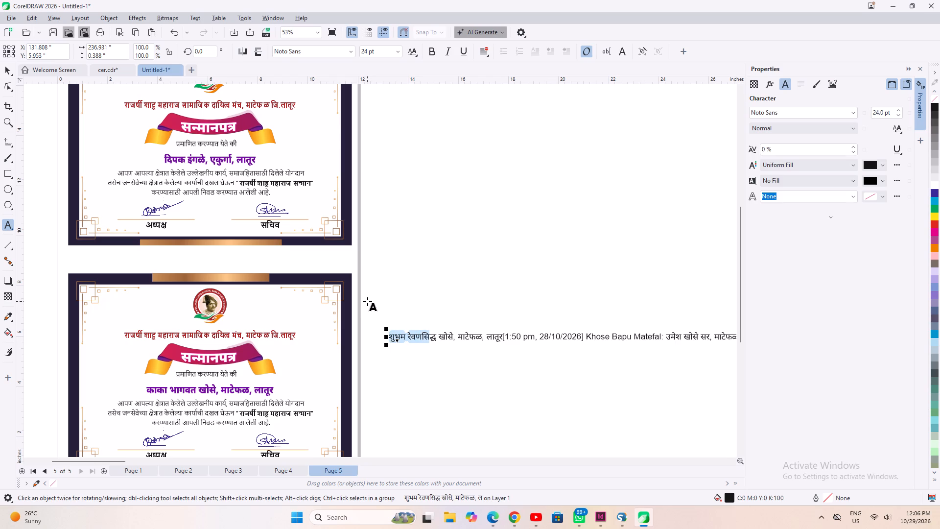
key("shift+Right")
key("shift+Right")
key("shift+Right")
key("shift+Right")
key("shift+Right")
key("shift+Right")
key("shift+Right")
key("shift+Right")
key("shift+Right")
key("shift+Right")
key("shift+Right")
key("shift+Right")
key("shift+Right")
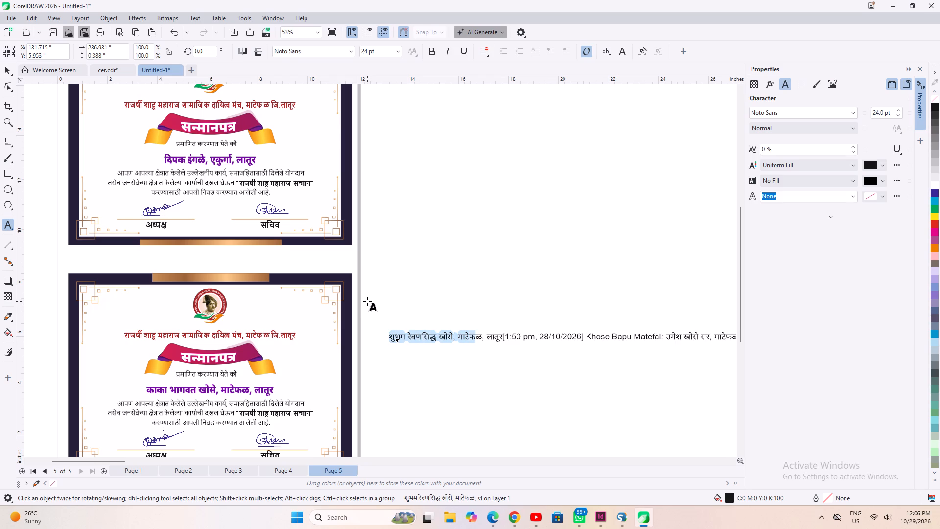
key("shift+Right")
key("shift+Right")
key("shift+Right")
key("shift+Right")
key("shift+Right")
key("shift+Right")
key("shift+Right")
key("shift+Right")
key("shift+Left")
key("shift+Right")
key("shift+Right")
key("shift+Right")
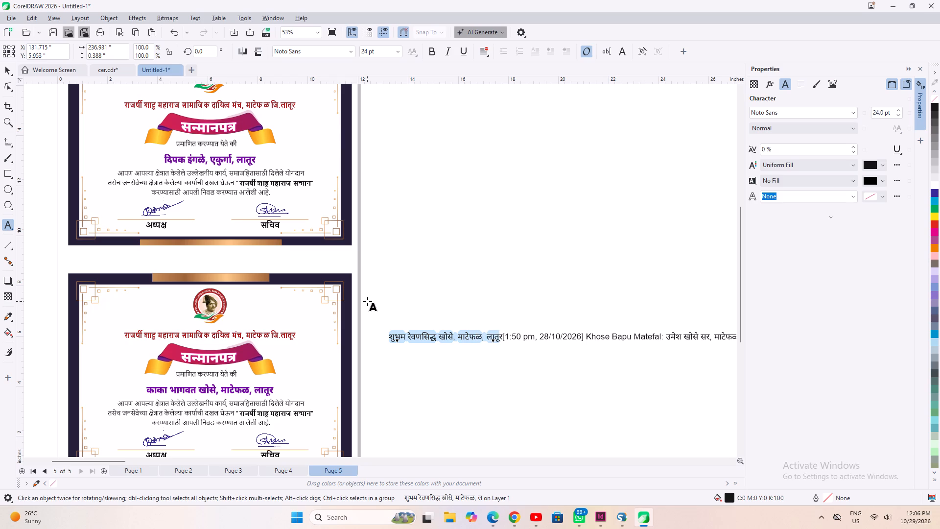
key("shift+Right")
key("ctrl+x")
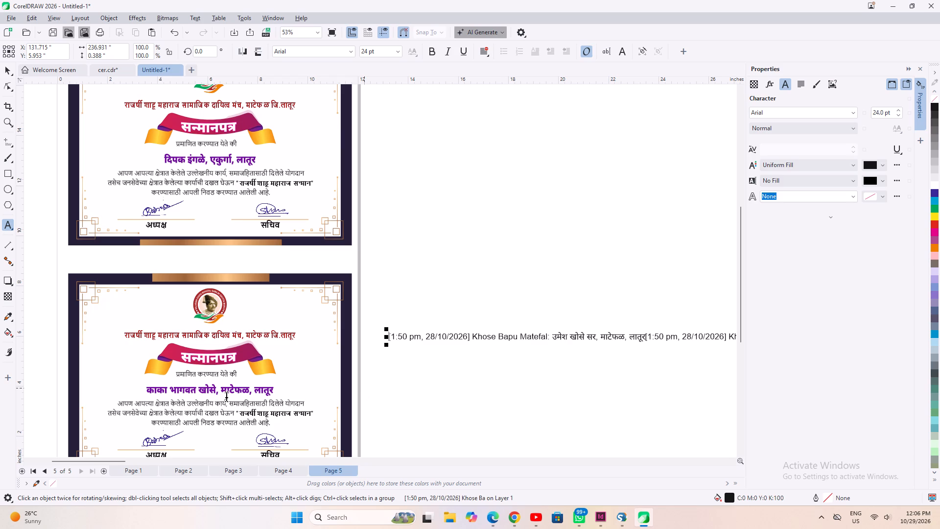
left_click(224, 388)
key("ctrl+a")
key("ctrl+v")
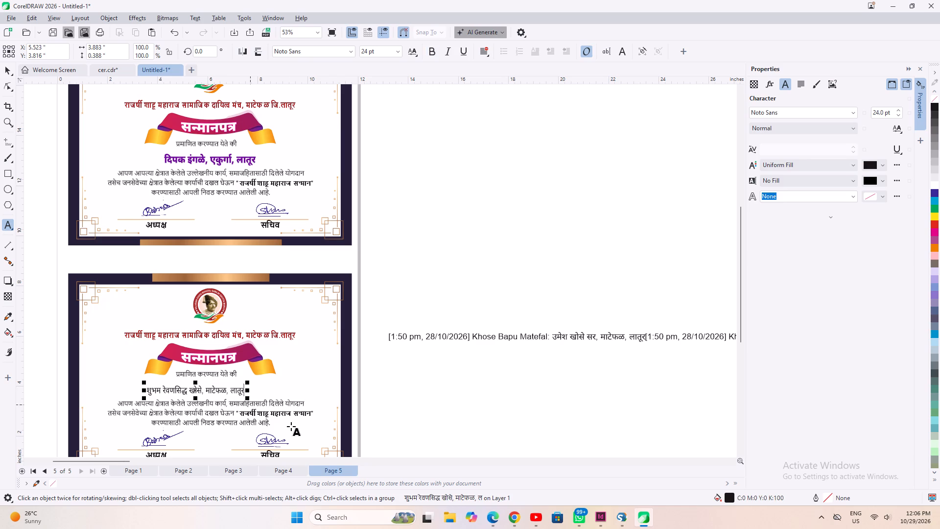
Copy the outline, fill and text properties of the upper certificate's recipient name onto the lower certificate's new name.
key("ctrl+a")
left_click(5, 70)
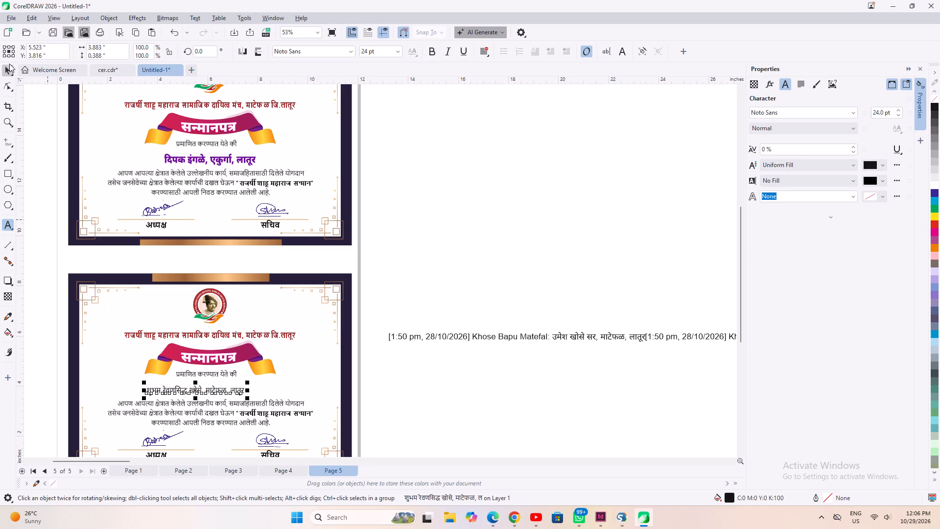
left_click(30, 21)
left_click(47, 110)
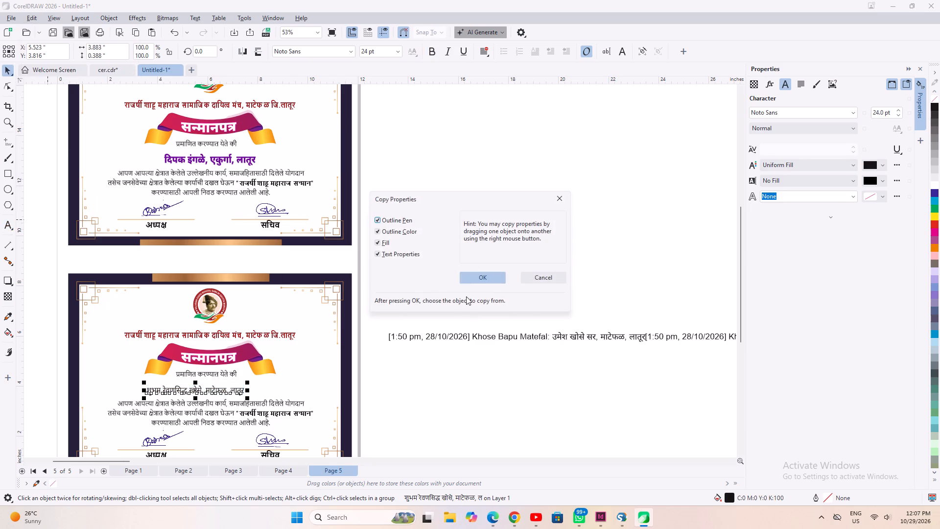
left_click(465, 278)
left_click(203, 158)
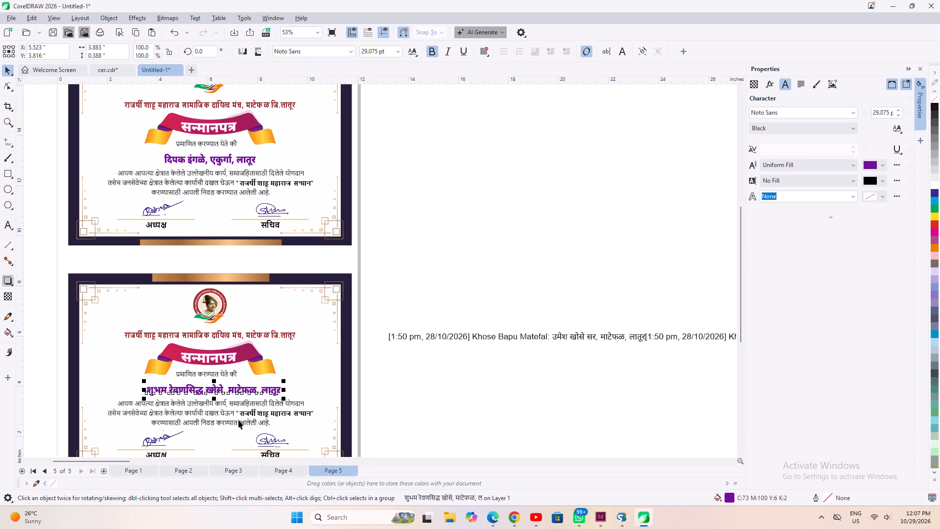
Centre the restyled recipient name horizontally on page 5's lower certificate.
left_click(118, 383, "shift")
key("c")
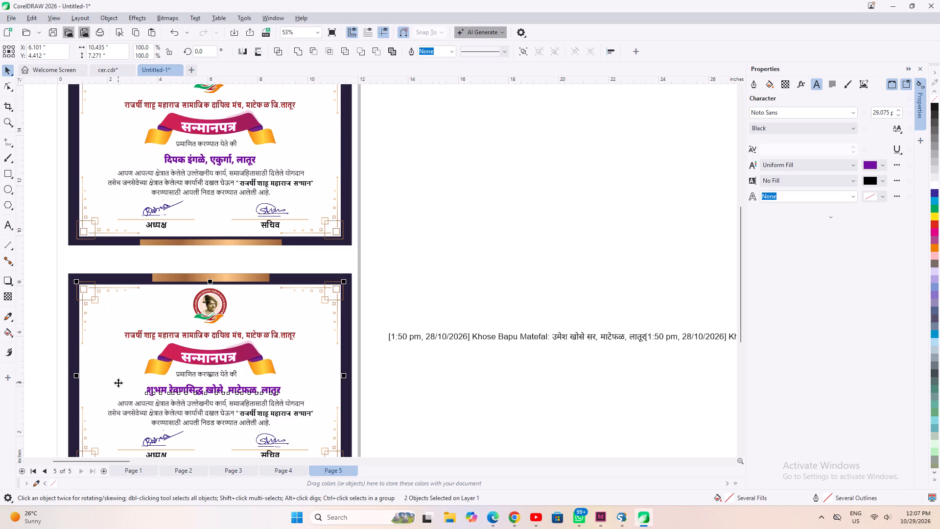
left_click(468, 389)
Copy both certificates and the recipient list from page 5, add page 6, and paste them there.
left_click(447, 340)
scroll(423, 361, "down", 5)
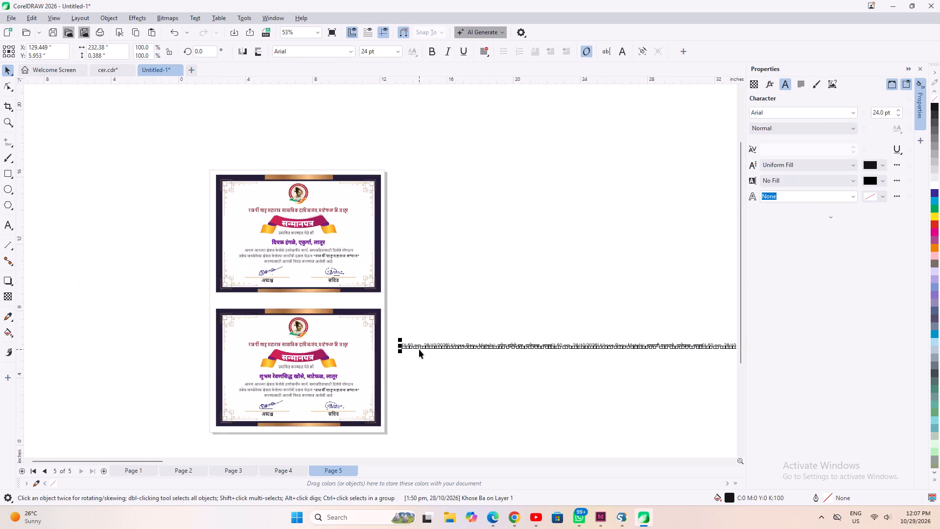
scroll(419, 349, "down", 3)
left_click_drag(164, 163, 404, 435)
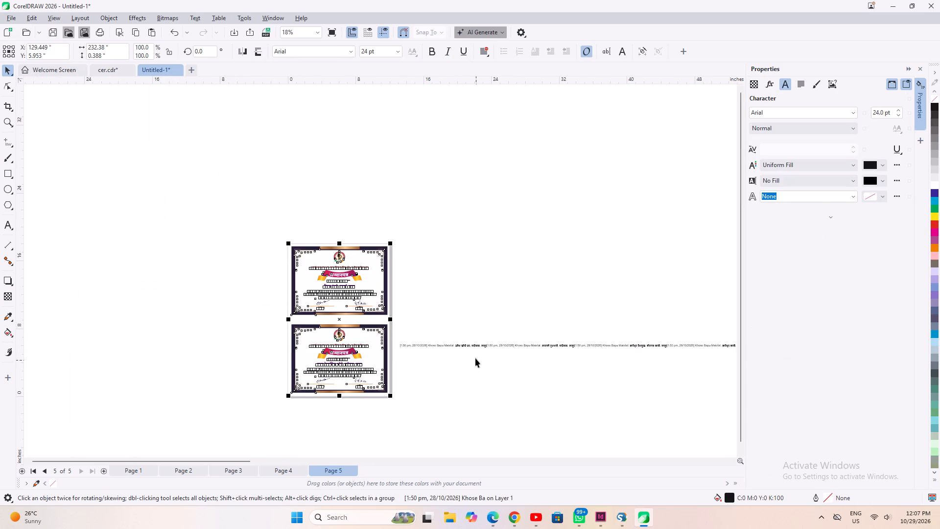
left_click(472, 346, "shift")
key("ctrl+c")
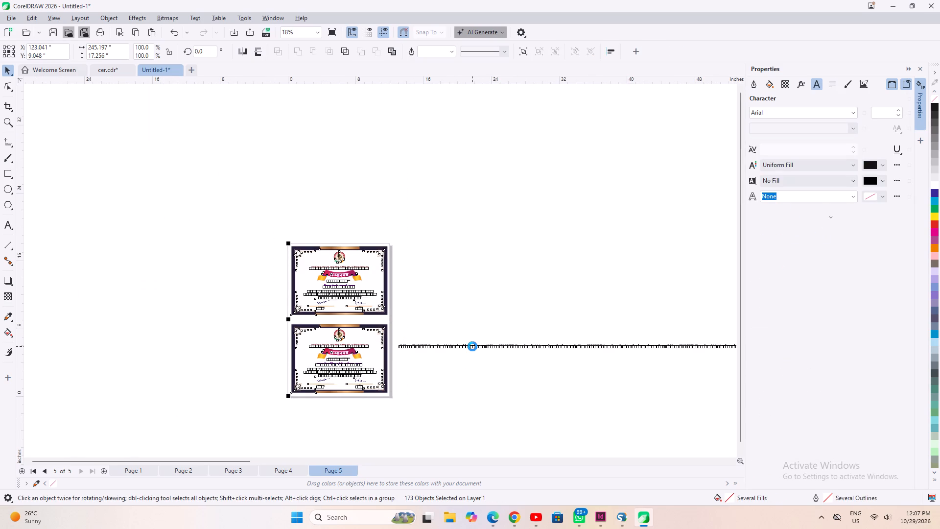
key("Page_Down")
key("Return")
key("ctrl+v")
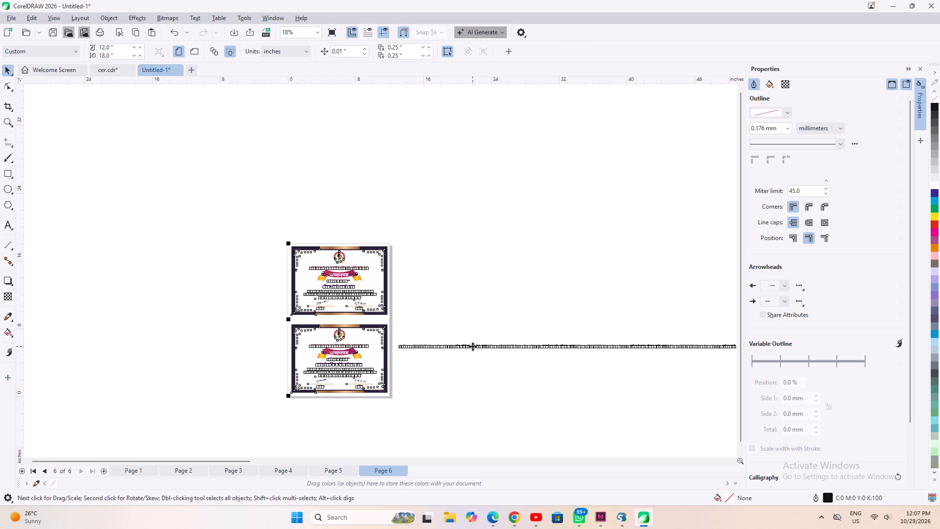
left_click(466, 386)
Move page 6's recipient list straight up beside the upper certificate, to a Y position of about 12.7 inches.
left_click(469, 345)
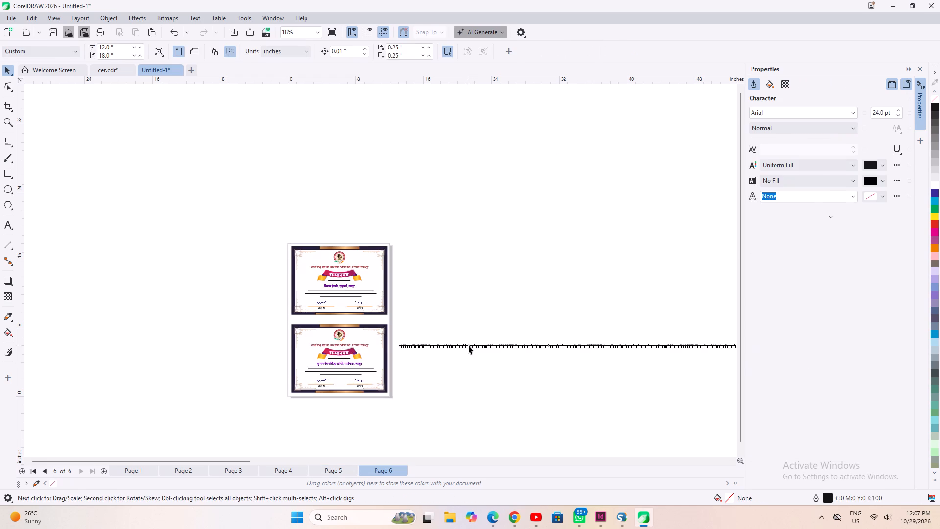
scroll(431, 340, "up", 6)
left_click_drag(394, 352, 394, 238)
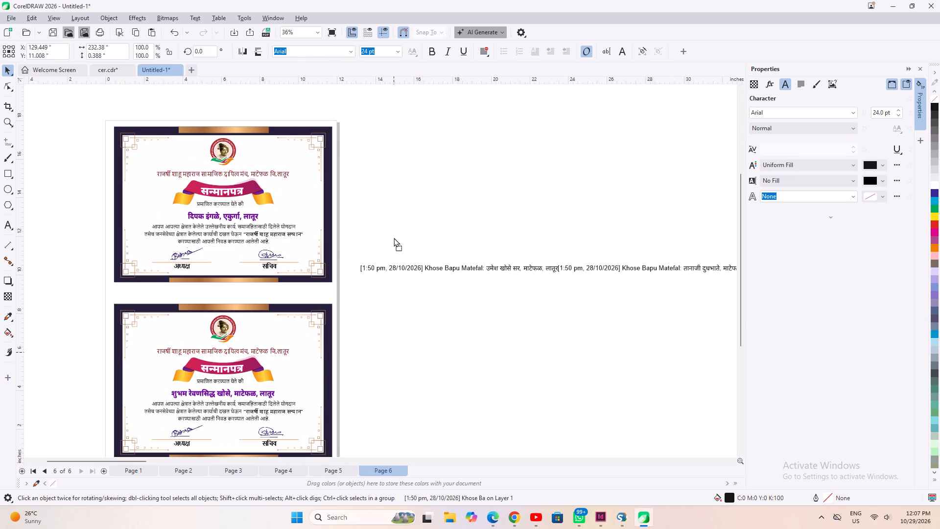
left_click_drag(394, 238, 394, 221)
Delete the timestamp, sender label and leading space before the first recipient name in page 6's list.
scroll(394, 221, "up", 5)
key("space")
scroll(542, 334, "down", 2)
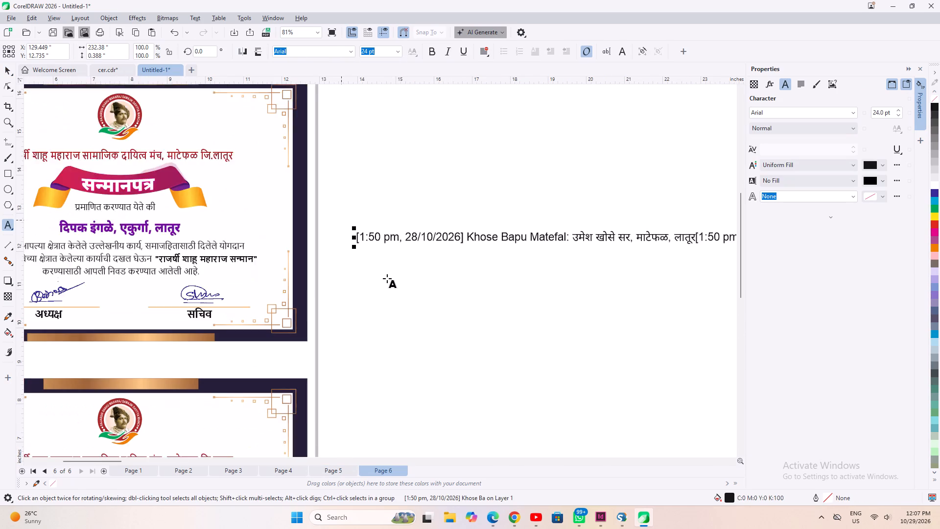
left_click(379, 240)
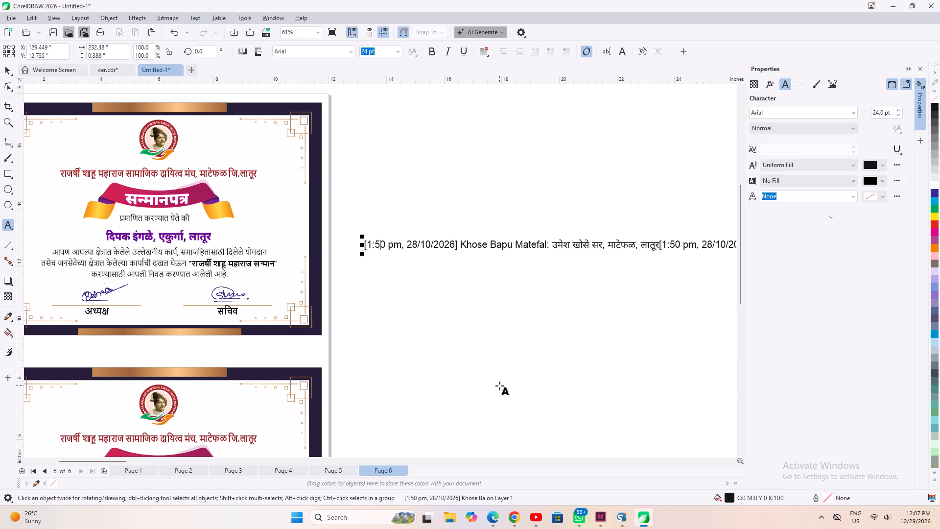
key("Right")
key("Right")
key("Right")
key("Right")
key("Right")
key("Right")
key("Right")
key("Right")
key("Right")
key("Right")
key("Right")
key("Right")
key("Right")
key("Right")
key("Right")
key("Right")
key("Right")
key("Right")
key("Right")
key("Right")
key("Left")
key("Right")
key("Right")
key("Right")
key("Left")
key("shift+Up")
key("shift+Home")
key("BackSpace")
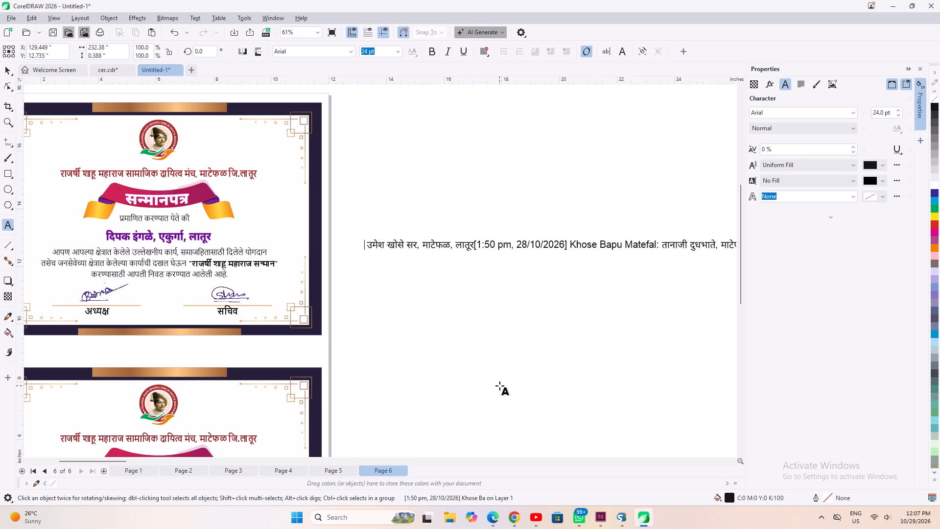
key("Right")
key("BackSpace")
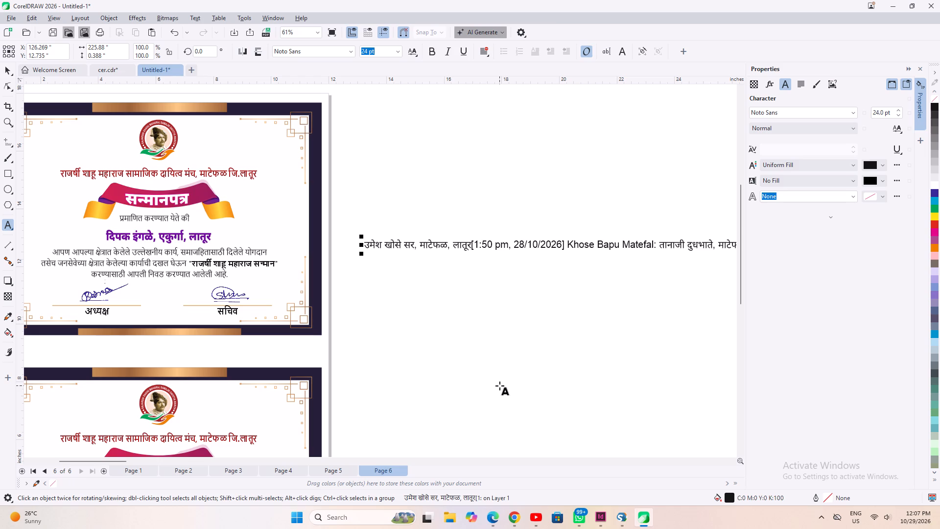
Cut the first recipient's name and place from page 6's list and paste them as separate text below the list.
key("shift+Right")
key("shift+Right")
key("shift+Right")
key("shift+Right")
key("shift+Right")
key("shift+Right")
key("shift+Right")
key("shift+Right")
key("shift+Right")
key("shift+Right")
key("shift+Right")
key("shift+Right")
key("shift+Right")
key("shift+Right")
key("shift+Right")
key("shift+Right")
key("shift+Right")
key("shift+Right")
key("shift+Right")
key("shift+Right")
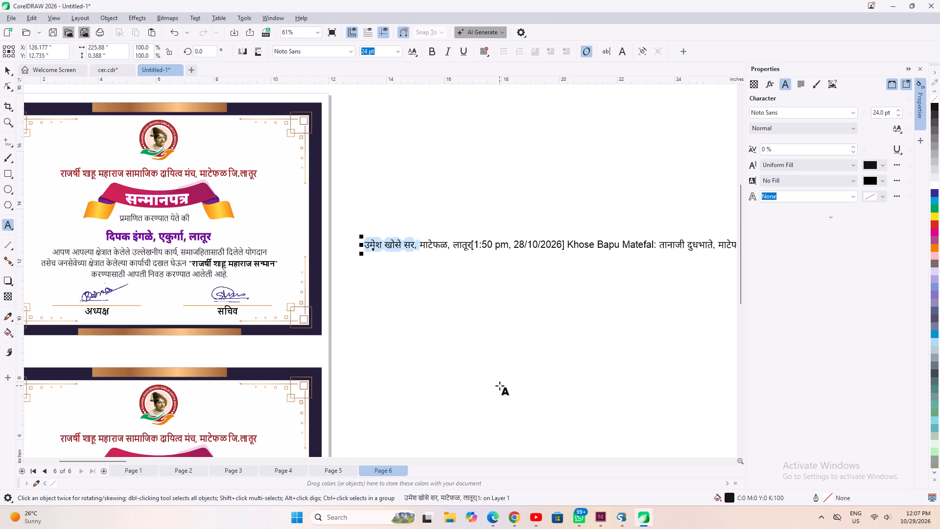
key("shift+Left")
key("shift+Right")
key("shift+Right")
key("shift+Right")
key("shift+Right")
key("shift+Right")
key("shift+Right")
key("shift+Right")
key("shift+Right")
key("shift+Right")
key("shift+Right")
key("shift+Right")
key("shift+Right")
key("shift+Right")
key("shift+Right")
key("shift+Right")
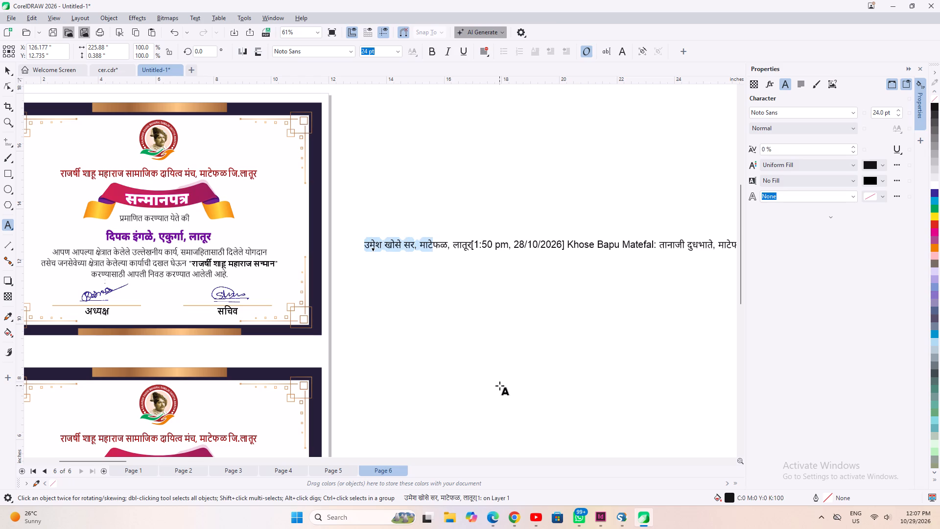
key("shift+Right")
key("shift+Right")
key("shift+Right")
key("shift+Right")
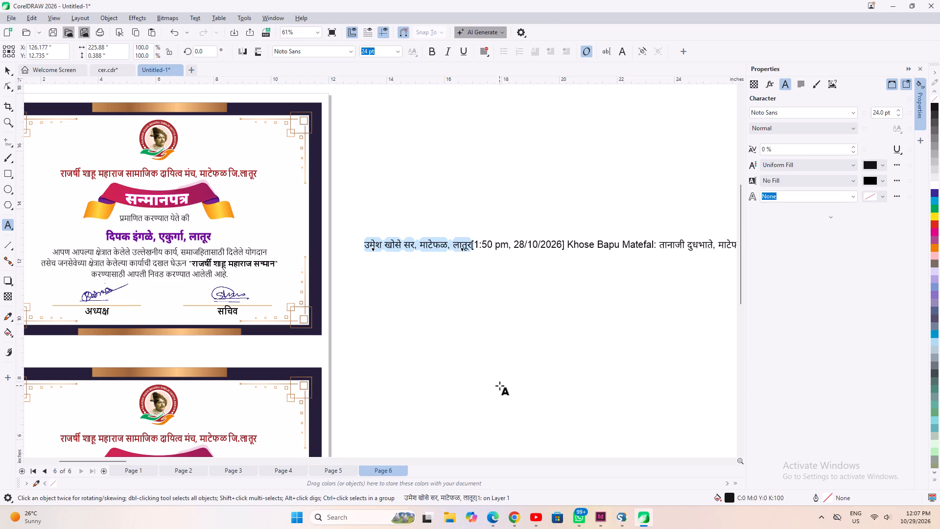
key("shift+Left")
key("ctrl+x")
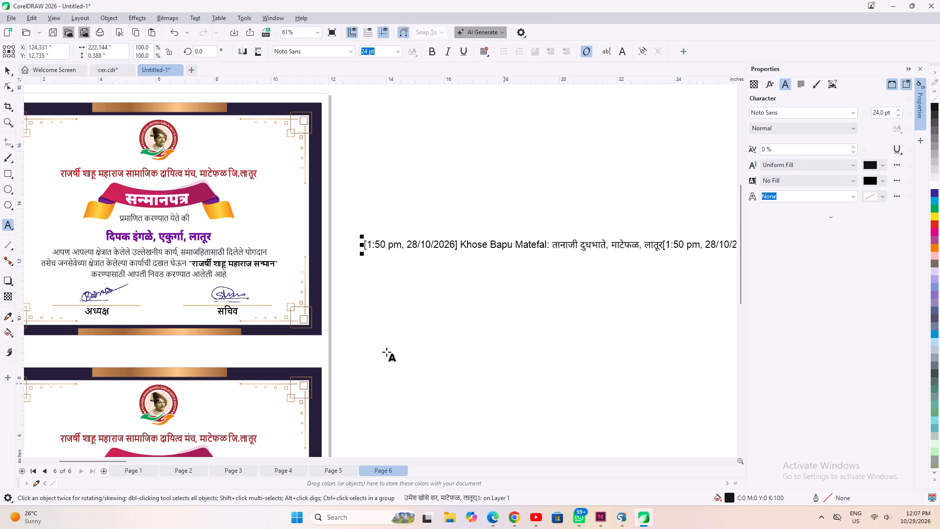
left_click(386, 352)
key("ctrl+v")
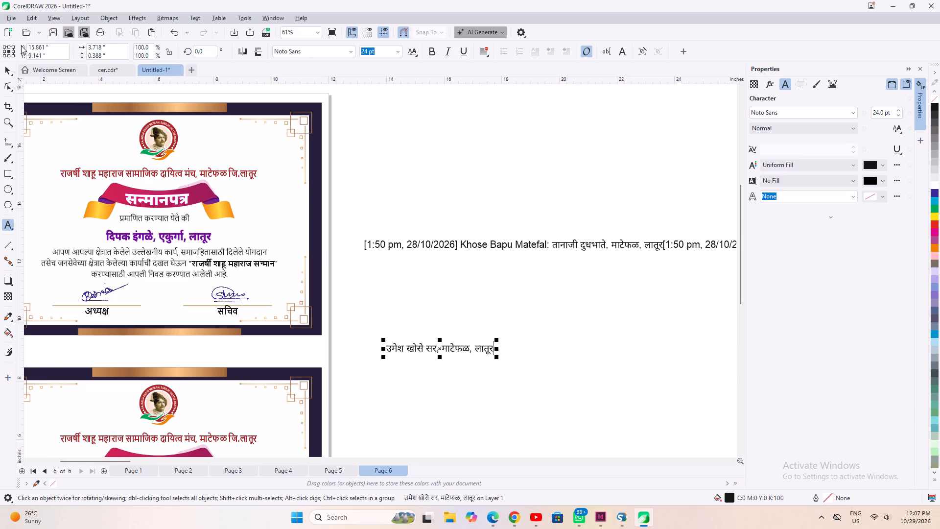
Copy the outline, fill and text properties of the upper certificate's purple name onto the separated recipient text.
left_click(32, 17)
left_click(69, 108)
left_click(485, 275)
left_click(164, 237)
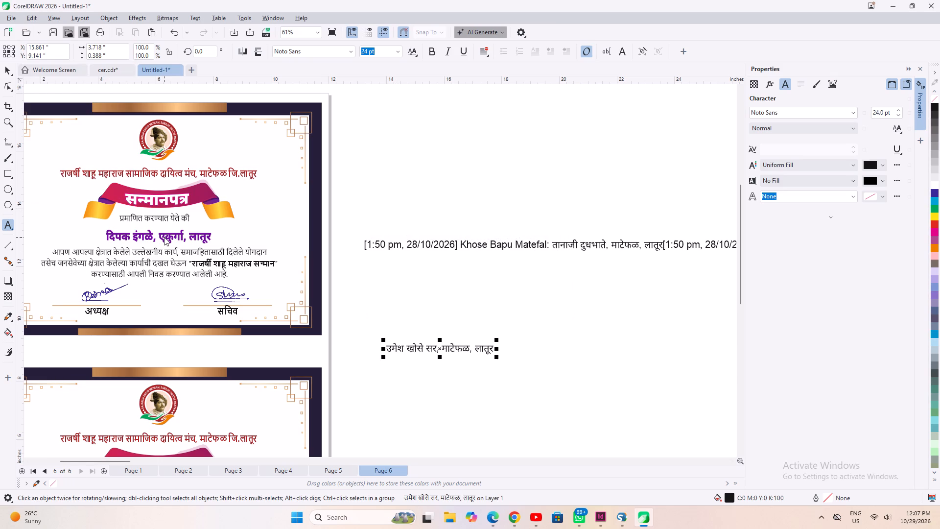
key("space")
Cut the restyled recipient text and paste it over the existing name on page 6's upper certificate.
key("ctrl+a")
key("ctrl+x")
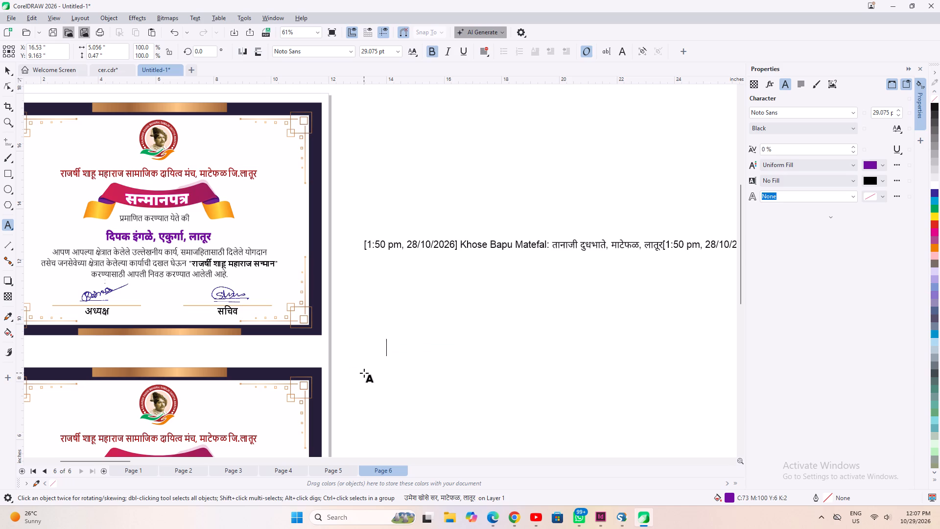
left_click(149, 234)
key("ctrl+a")
key("ctrl+v")
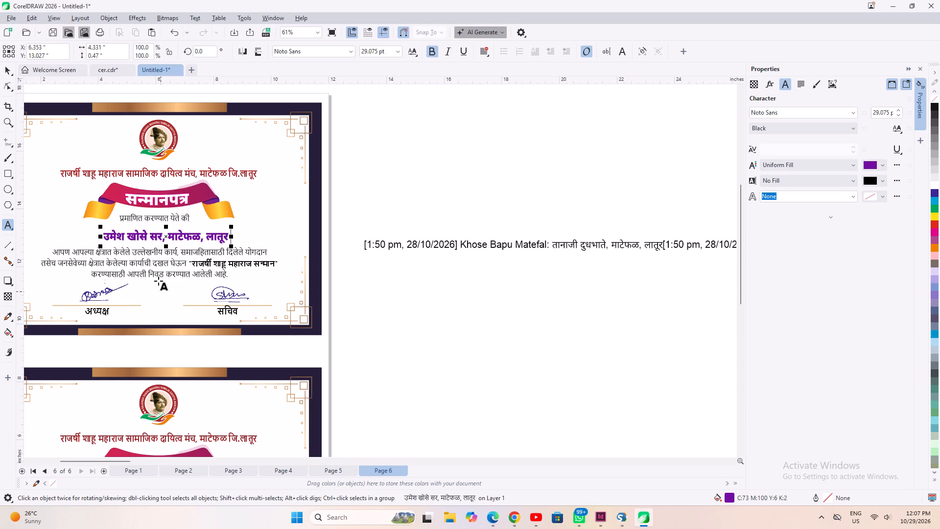
Centre the new recipient name horizontally on page 6's upper certificate.
left_click(8, 62)
left_click(3, 67)
left_click(263, 209, "shift")
key("c")
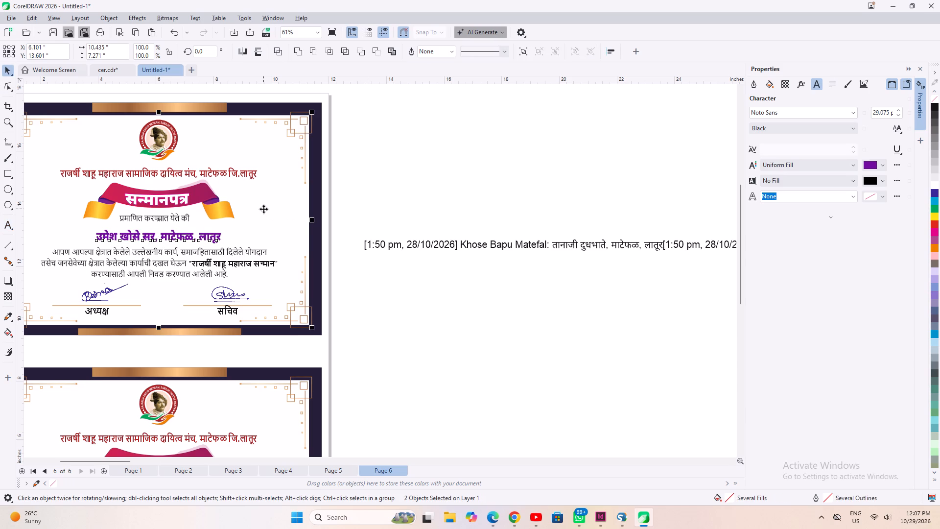
left_click(395, 311)
Delete the timestamp, sender label and leading space before the first remaining name in page 6's recipient list.
left_click(410, 240)
key("space")
left_click_drag(550, 243, 299, 243)
key("BackSpace")
key("Right")
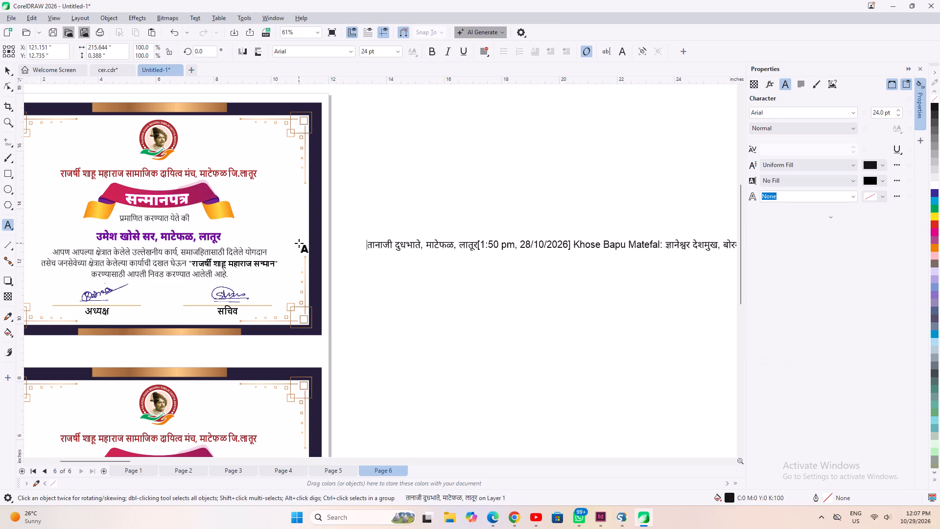
key("BackSpace")
Cut the next recipient's name and place from page 6's list and paste them as separate text beside the lower certificate.
key("shift+Right")
key("shift+Right")
key("shift+Right")
key("shift+Right")
key("shift+Right")
key("shift+Right")
key("shift+Right")
key("shift+Right")
key("shift+Right")
key("shift+Right")
key("shift+Right")
key("shift+Right")
key("shift+Right")
key("shift+Right")
key("shift+Right")
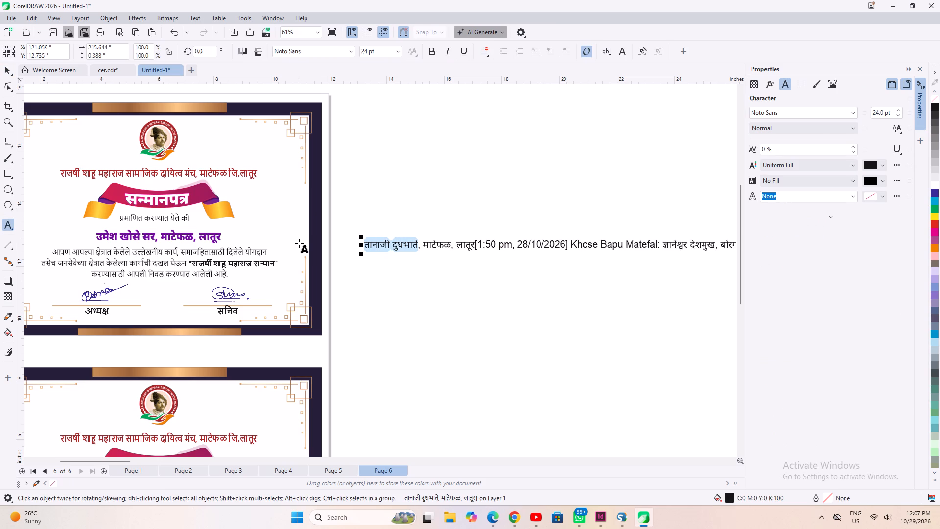
key("shift+Right")
key("shift+Right")
key("shift+Right")
key("shift+Right")
key("shift+Right")
key("shift+Right")
key("shift+Right")
key("shift+Right")
key("shift+Right")
key("shift+Right")
key("shift+Right")
key("shift+Right")
key("shift+Right")
key("shift+Right")
key("shift+Right")
key("shift+Right")
key("shift+Right")
key("shift+Right")
key("shift+Right")
key("shift+Right")
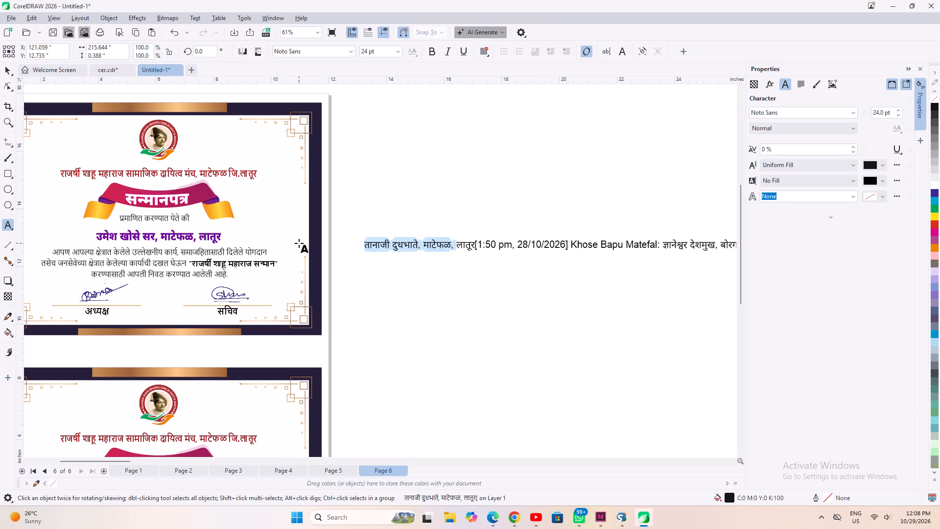
key("shift+Right")
key("shift+Right")
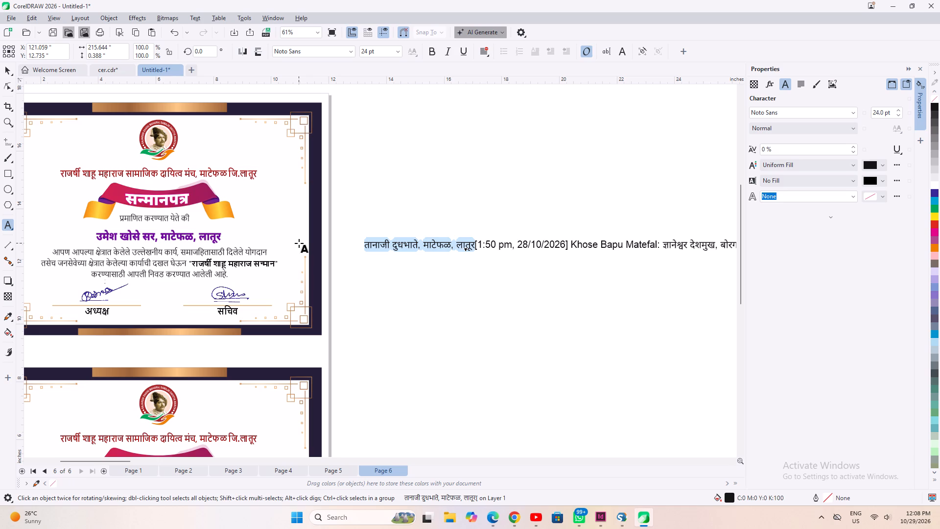
key("shift+Left")
key("shift+Right")
key("ctrl+x")
left_click(367, 408)
key("ctrl+v")
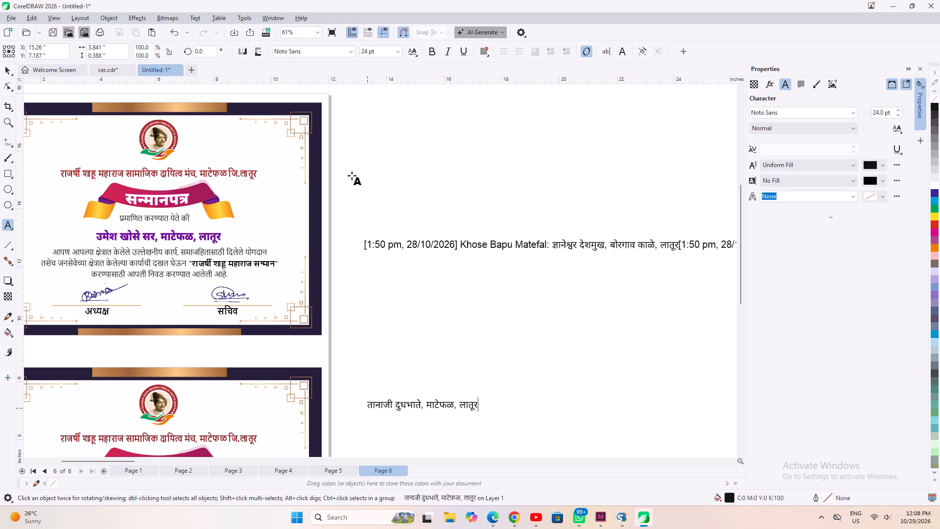
Copy the outline, fill and text properties of the lower certificate's purple name onto the separated recipient text.
scroll(352, 175, "down", 3)
scroll(381, 207, "down", 2)
scroll(323, 407, "up", 2)
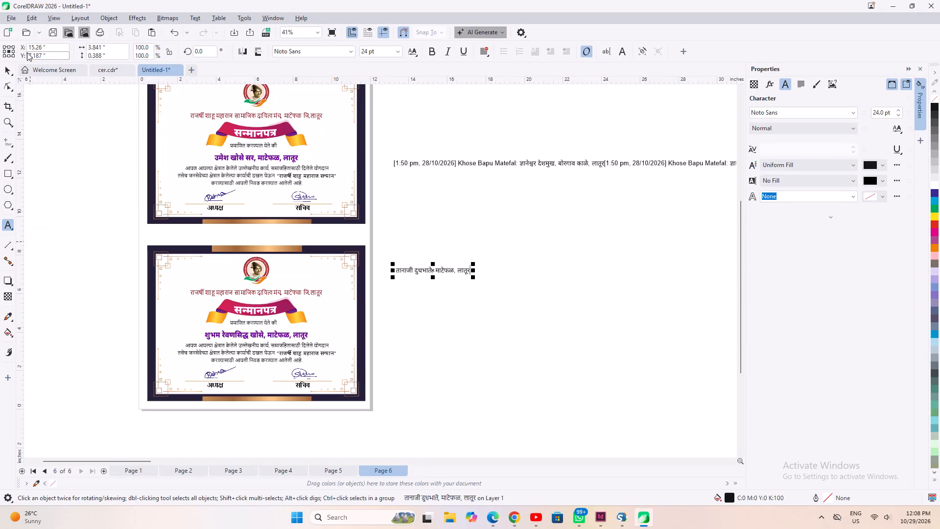
left_click(35, 19)
left_click(63, 113)
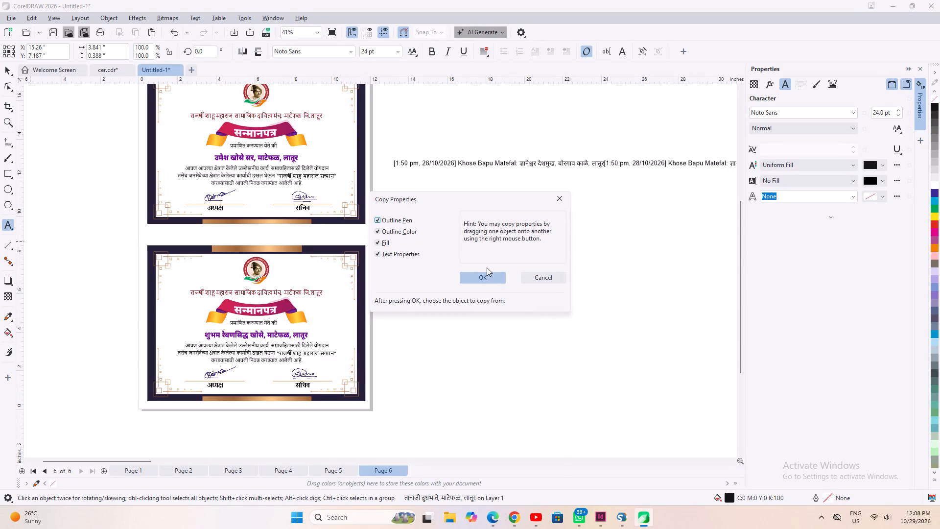
left_click(484, 274)
left_click(255, 337)
key("space")
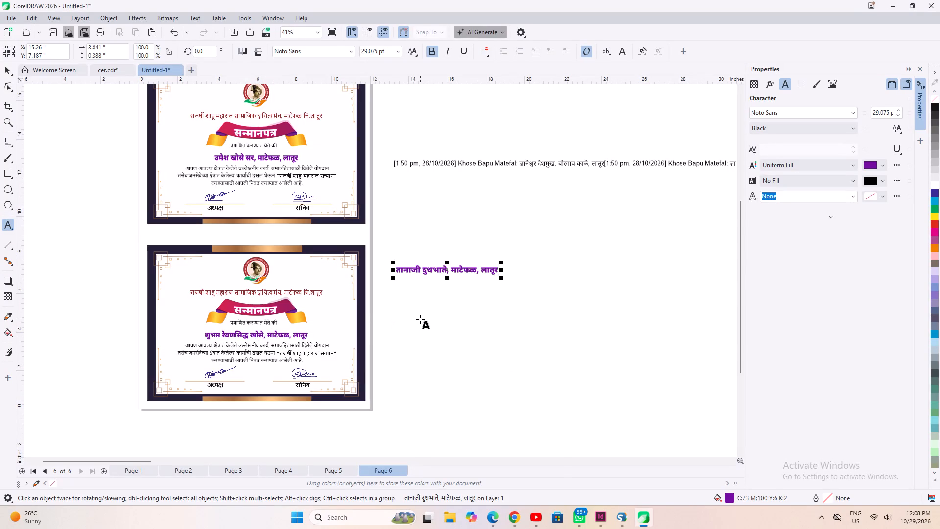
Cut the restyled recipient text and paste it over the existing name on page 6's lower certificate.
key("ctrl+a")
key("ctrl+x")
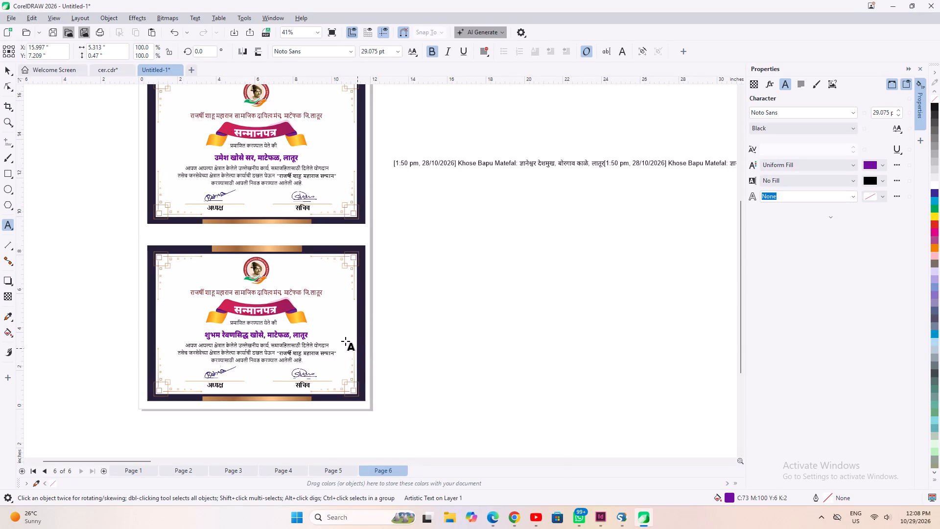
left_click(264, 337)
key("ctrl+a")
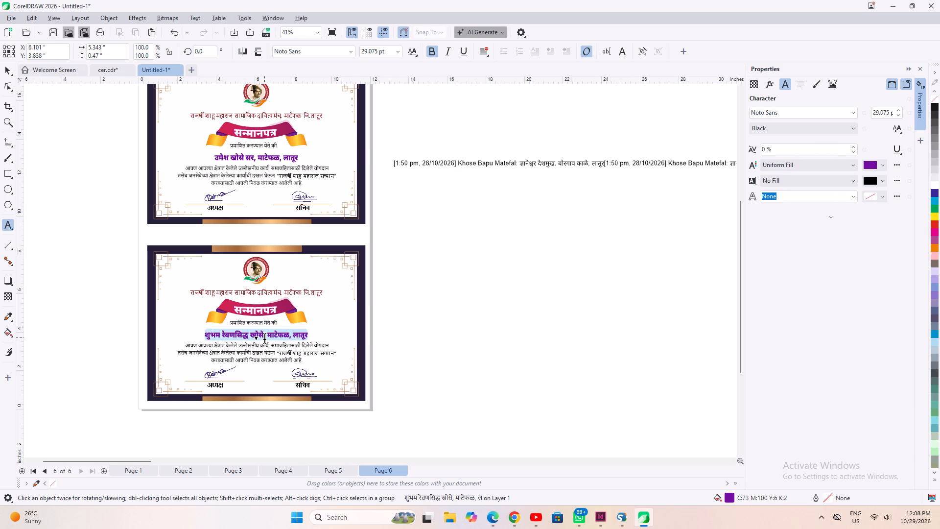
key("ctrl+v")
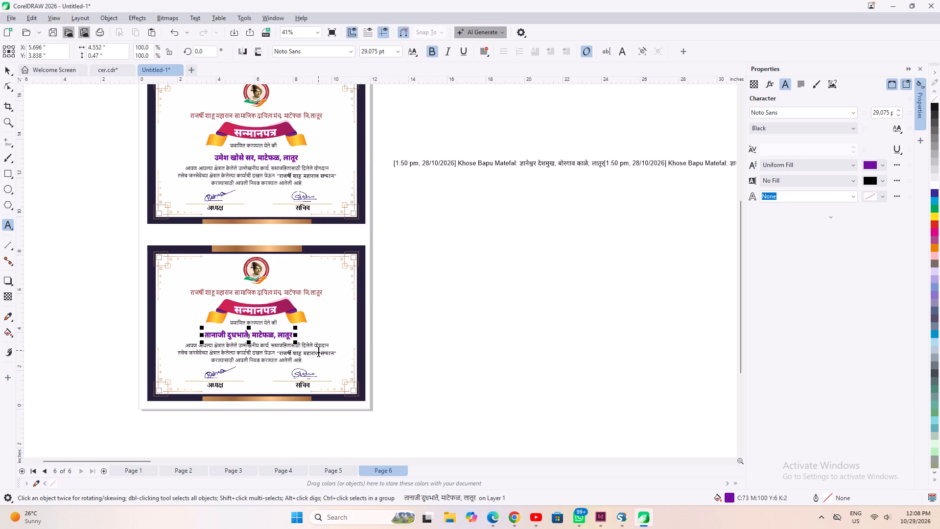
Centre the new recipient name horizontally on page 6's lower certificate.
left_click(8, 70)
left_click(350, 326, "shift")
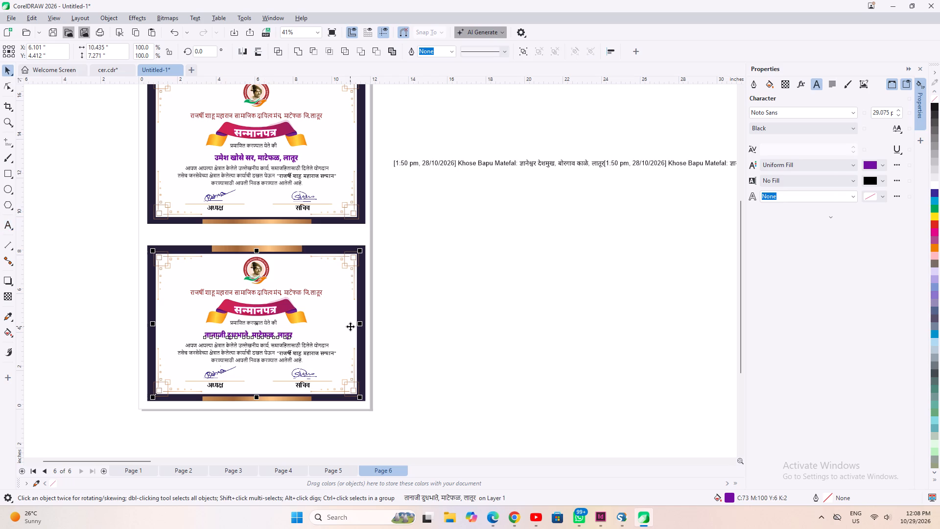
key("c")
left_click(441, 346)
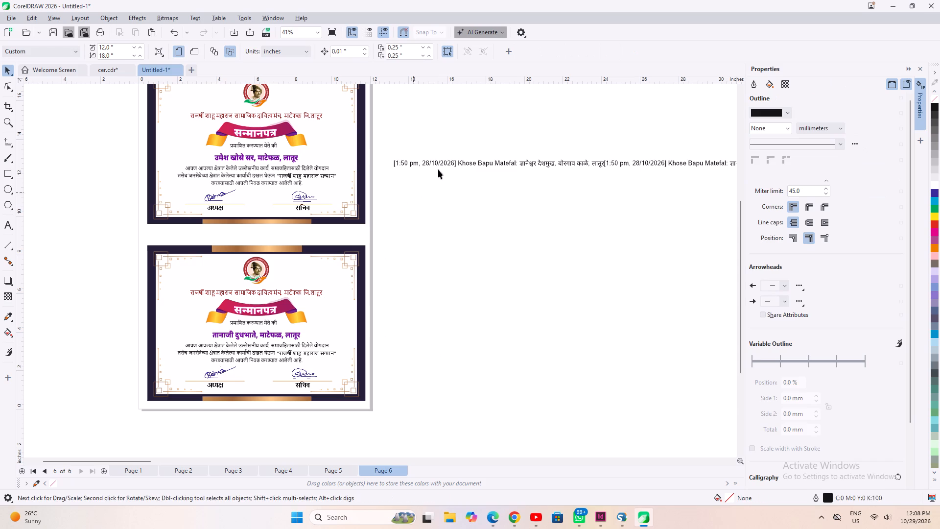
Copy both certificates and the recipient list from page 6, add page 7, and paste them there.
left_click(441, 165)
scroll(405, 378, "down", 1)
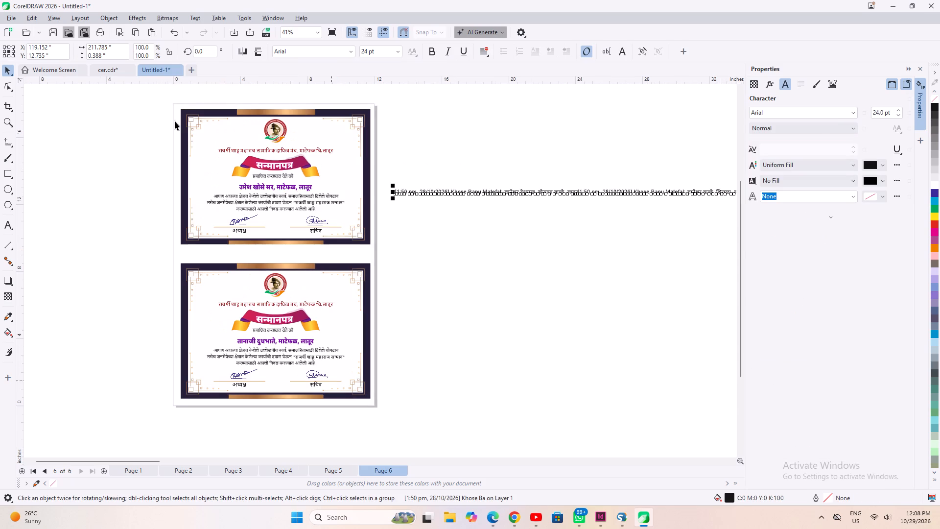
left_click(137, 103)
left_click_drag(116, 92, 117, 94)
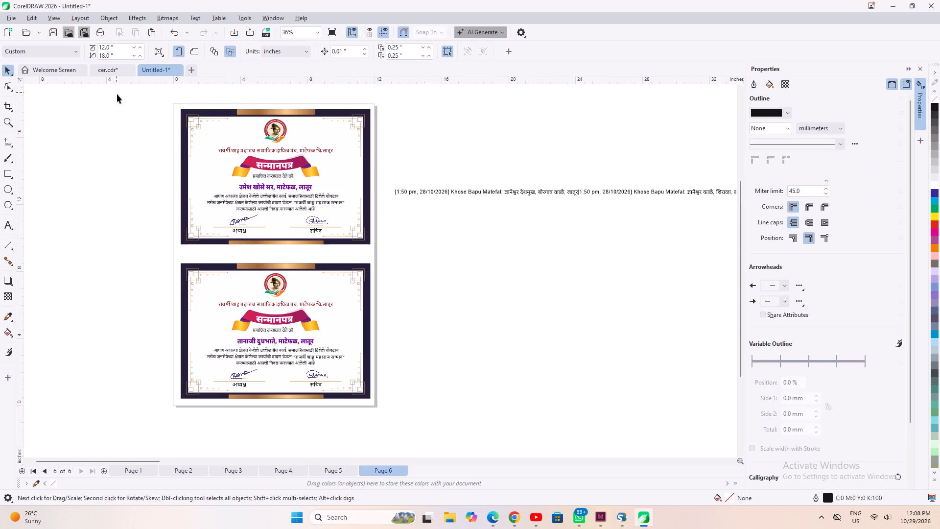
left_click_drag(117, 94, 388, 426)
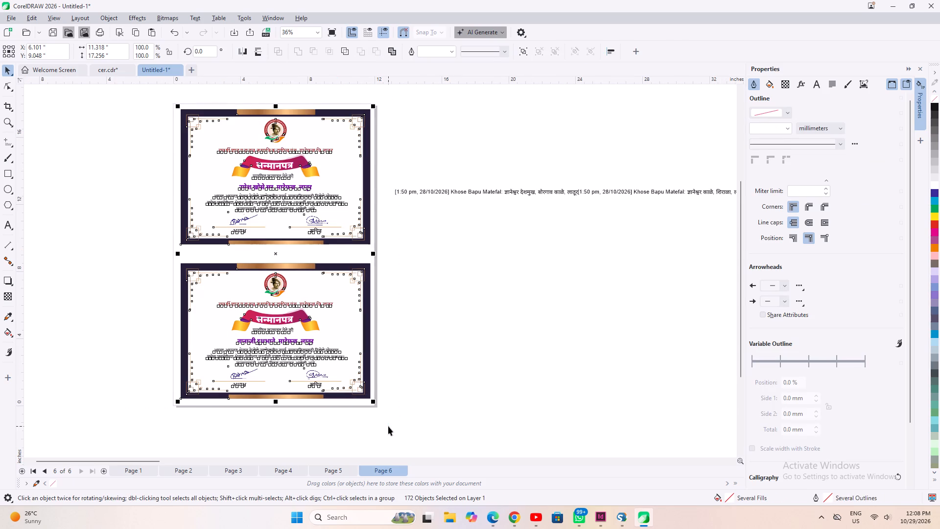
left_click(472, 192, "shift")
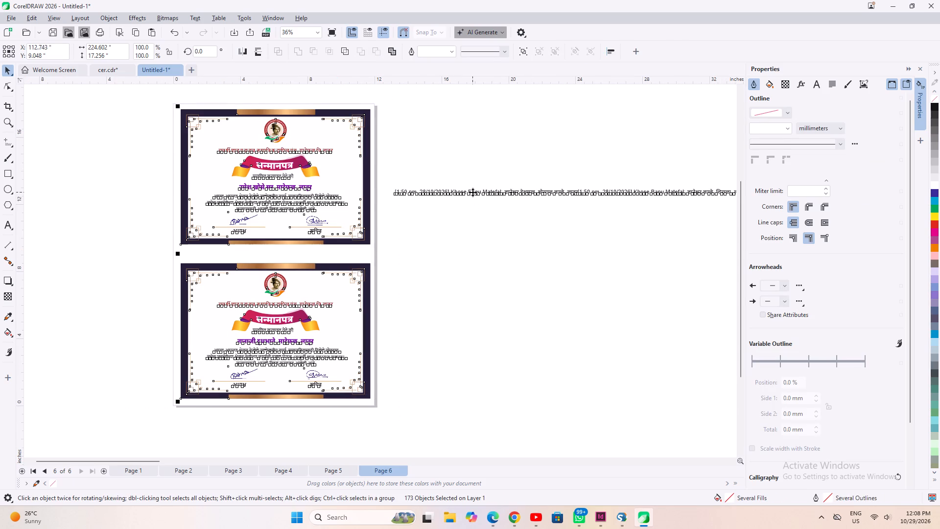
key("ctrl+c")
key("Page_Down")
key("Return")
key("ctrl+v")
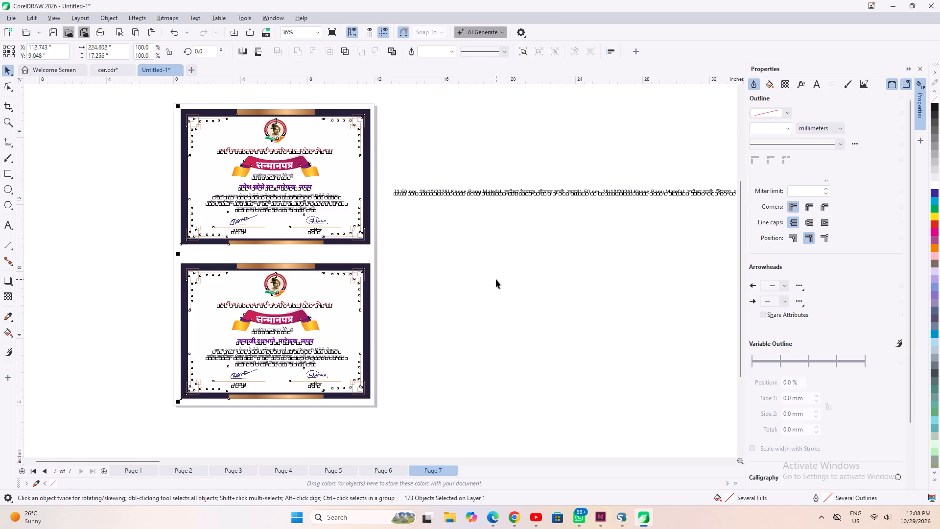
Delete the timestamp, sender label and leading space before the first recipient name in page 7's list.
left_click(496, 279)
left_click(481, 188)
left_click(475, 192)
scroll(451, 156, "up", 2)
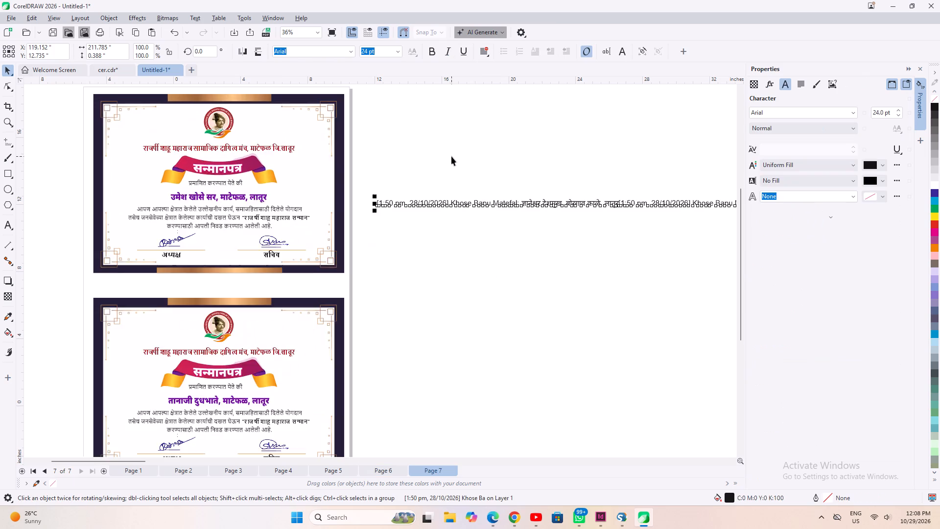
scroll(451, 156, "up", 2)
key("space")
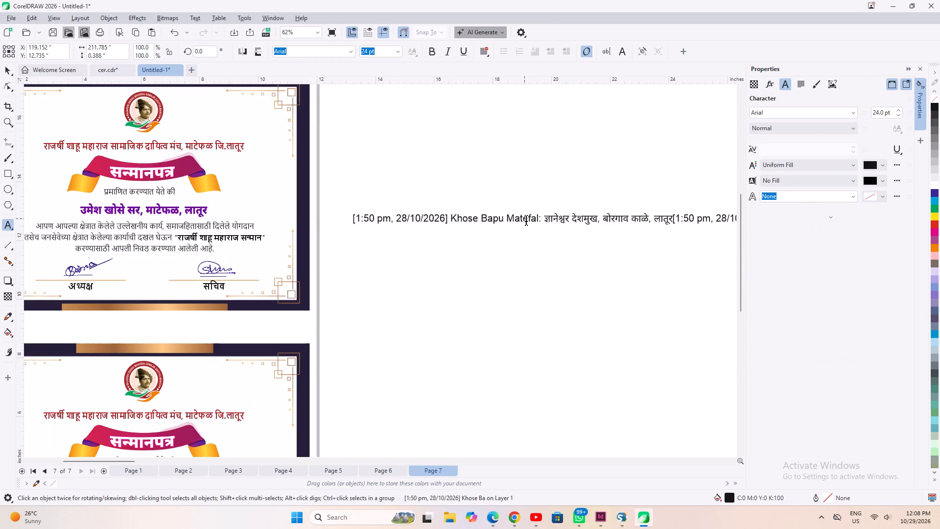
left_click_drag(542, 218, 239, 160)
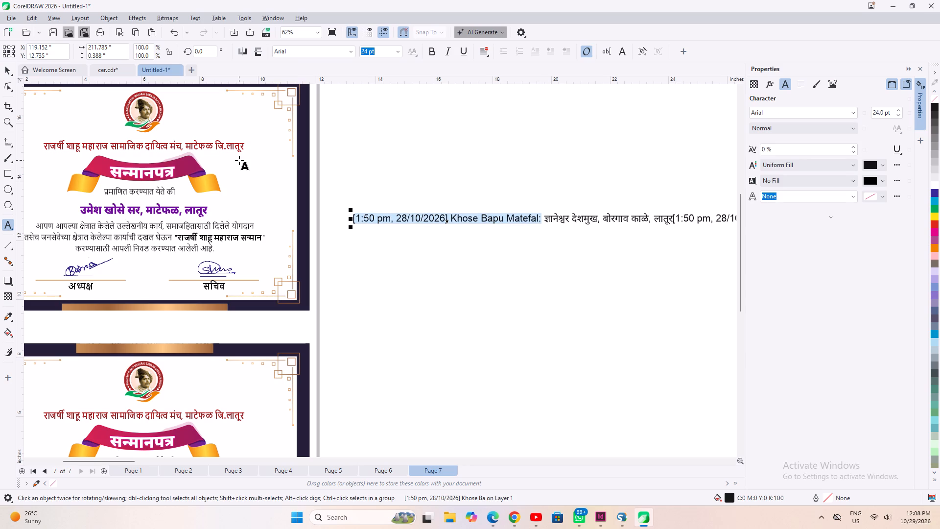
key("BackSpace")
key("Right")
key("BackSpace")
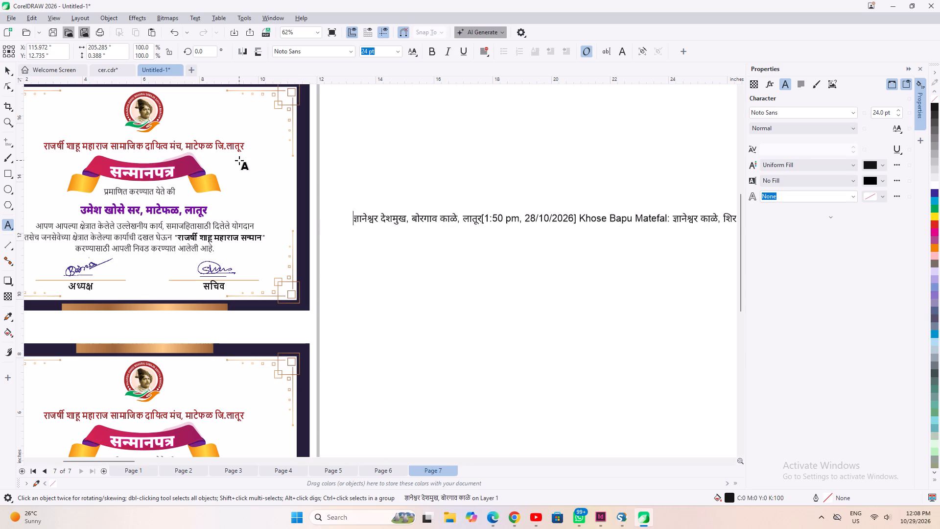
Cut the first recipient's name and place from page 7's list and paste it as separate text below the list.
key("shift+Right")
key("shift+Right")
key("shift+Right")
key("shift+Right")
key("shift+Right")
key("shift+Right")
key("shift+Right")
key("shift+Right")
key("shift+Right")
key("shift+Right")
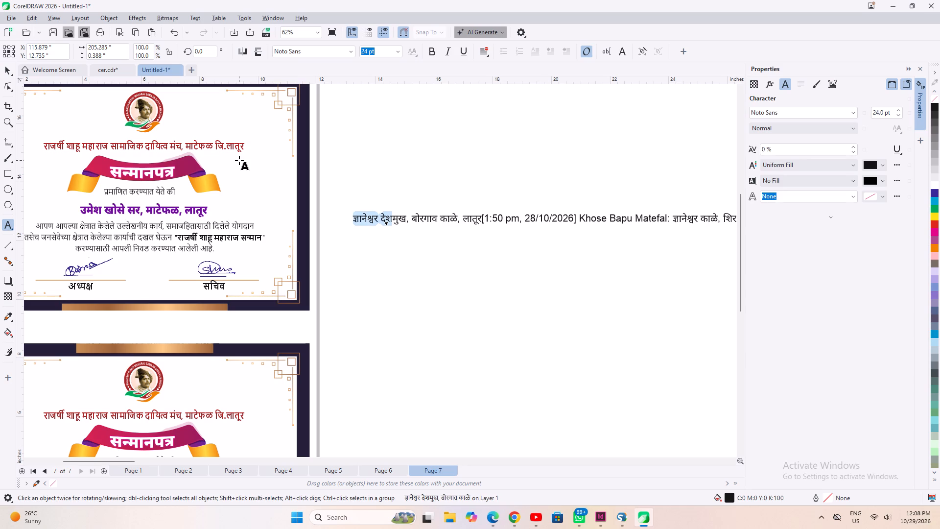
key("shift+Right")
key("shift+Right")
key("shift+Right")
key("shift+Right")
key("shift+Right")
key("shift+Right")
key("shift+Right")
key("shift+Right")
key("shift+Right")
key("shift+Right")
key("shift+Right")
key("shift+Right")
key("shift+Right")
key("shift+Right")
key("shift+Right")
key("shift+Right")
key("shift+Right")
key("shift+Right")
key("shift+Right")
key("shift+Right")
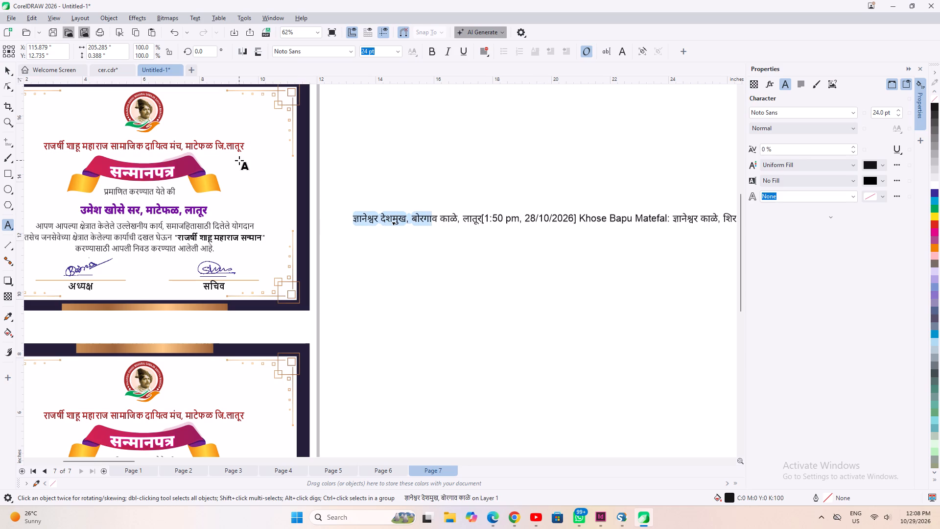
key("shift+Right")
key("shift+Right")
key("shift+Right")
key("shift+Right")
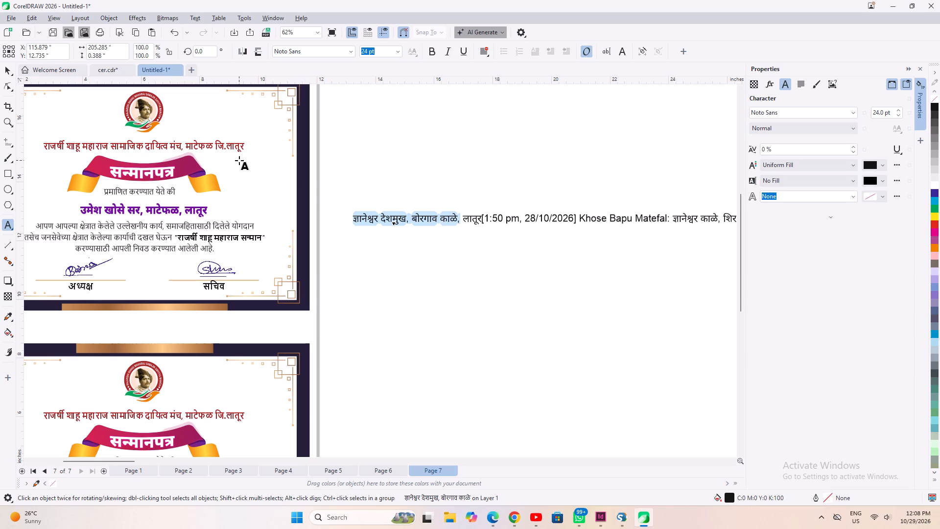
key("shift+Right")
key("shift+Right")
key("shift+Right")
key("shift+Right")
key("ctrl+x")
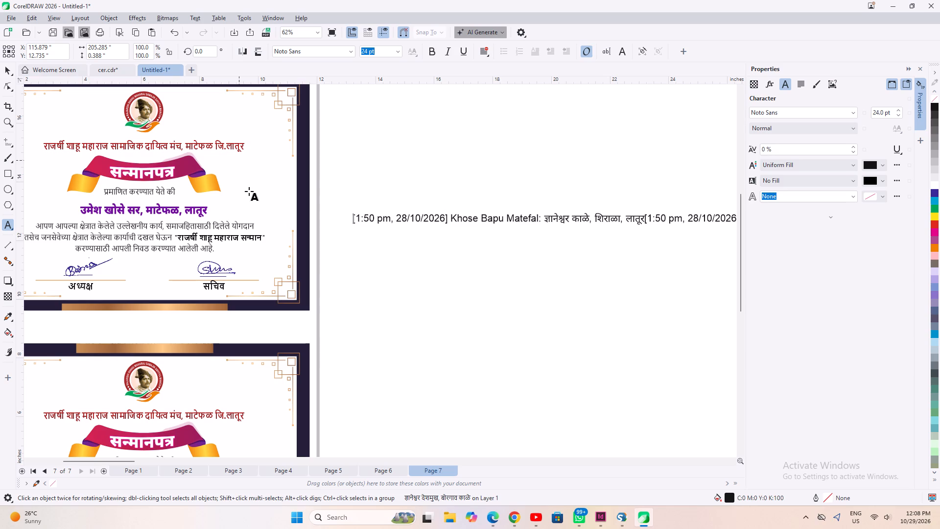
left_click(366, 331)
key("ctrl+v")
Copy the outline, fill and text properties from the upper certificate's existing name to the separated recipient text.
key("ctrl+a")
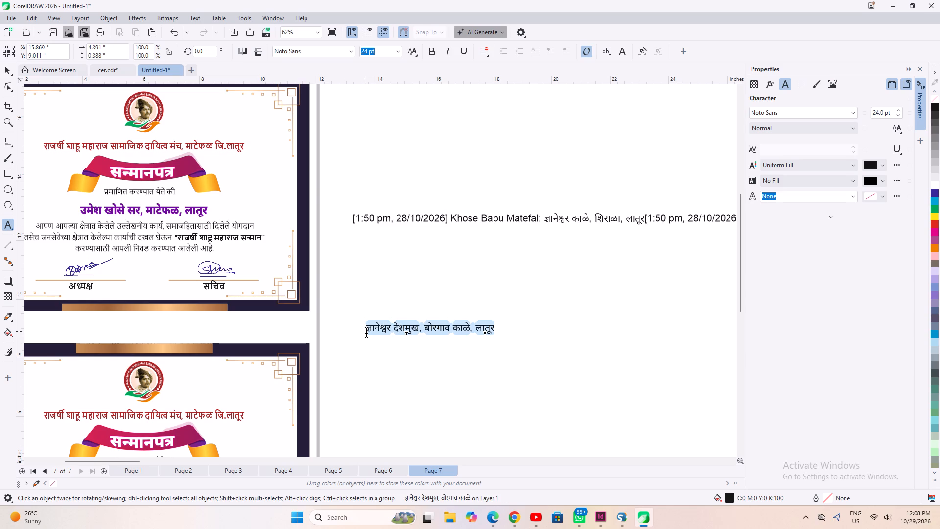
left_click(3, 65)
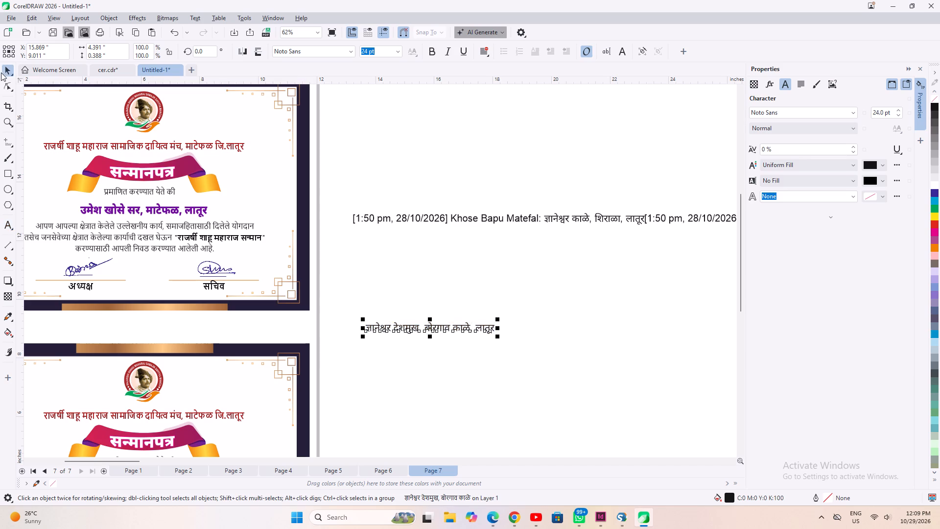
left_click(1, 72)
left_click(33, 21)
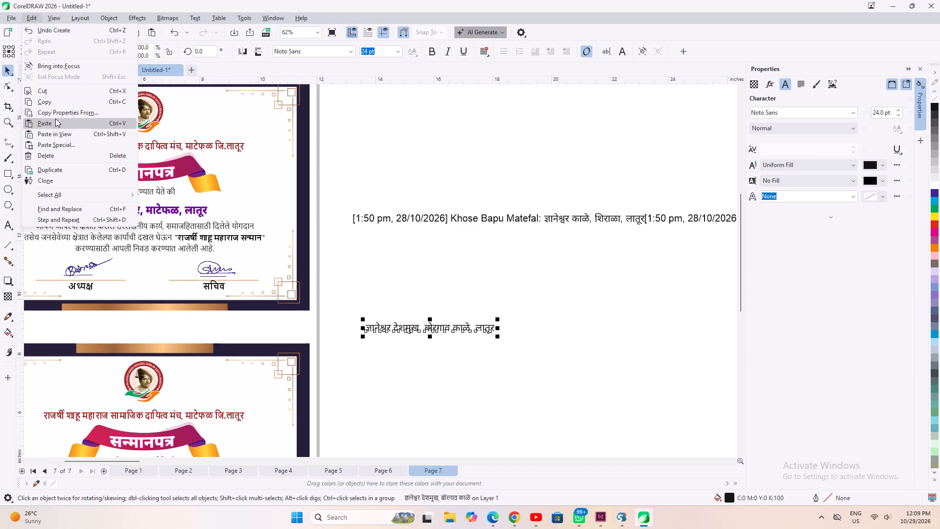
left_click(55, 114)
left_click(460, 276)
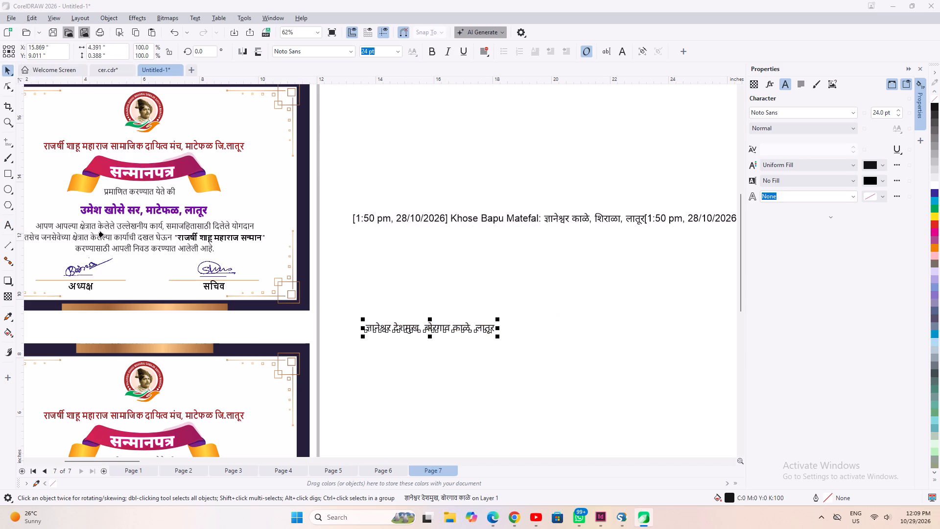
left_click(135, 209)
Cut the restyled recipient text and paste it over the existing name on page 7's upper certificate.
key("space")
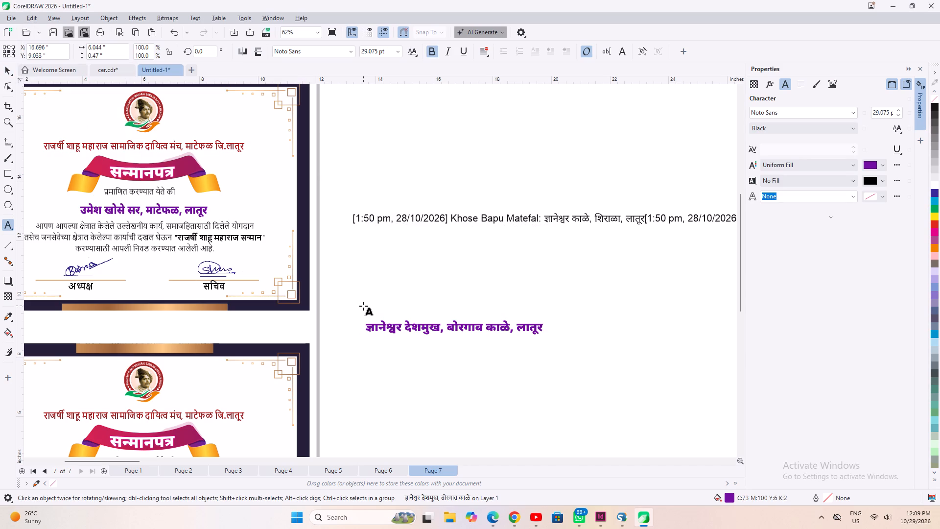
key("ctrl+a")
key("ctrl+x")
left_click(136, 209)
key("ctrl+a")
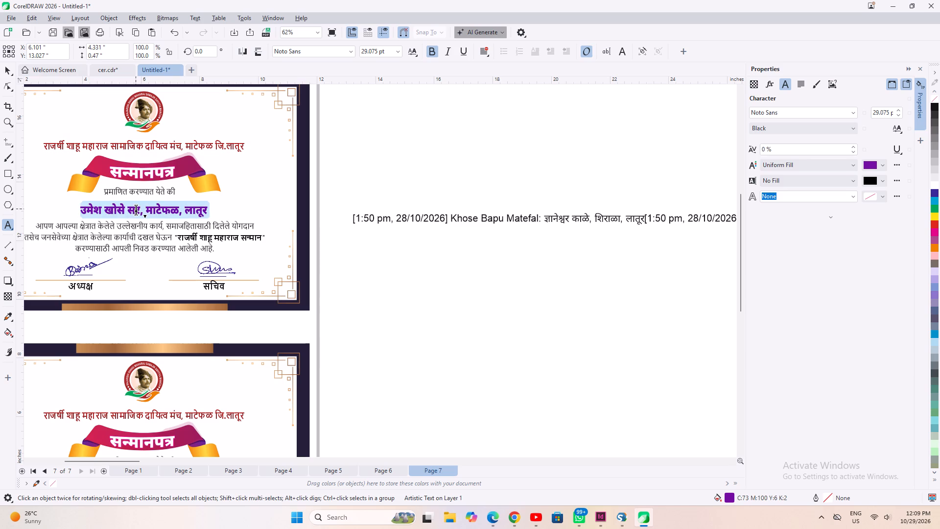
key("ctrl+v")
left_click(7, 64)
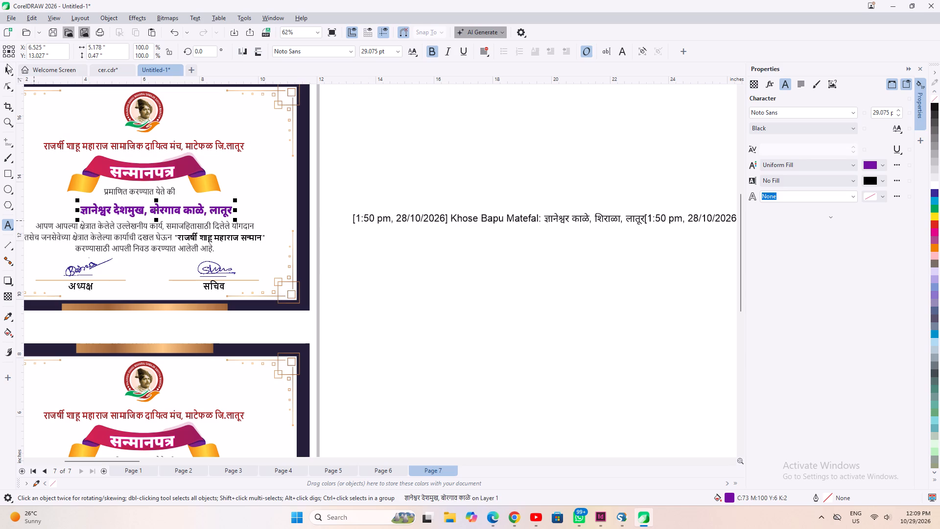
Centre the new recipient name horizontally on page 7's upper certificate.
scroll(505, 265, "down", 2)
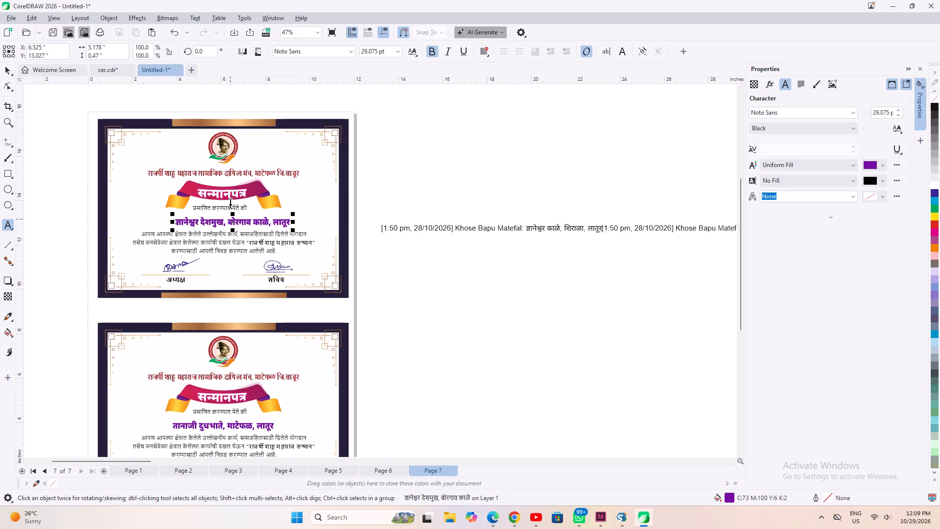
left_click(277, 145, "shift")
left_click(3, 65)
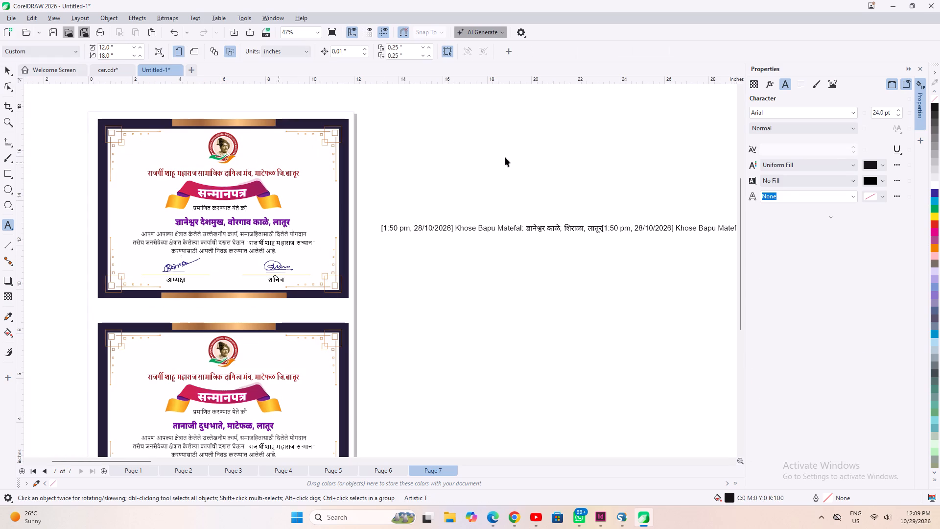
left_click(505, 157)
left_click(236, 222)
left_click(304, 207, "shift")
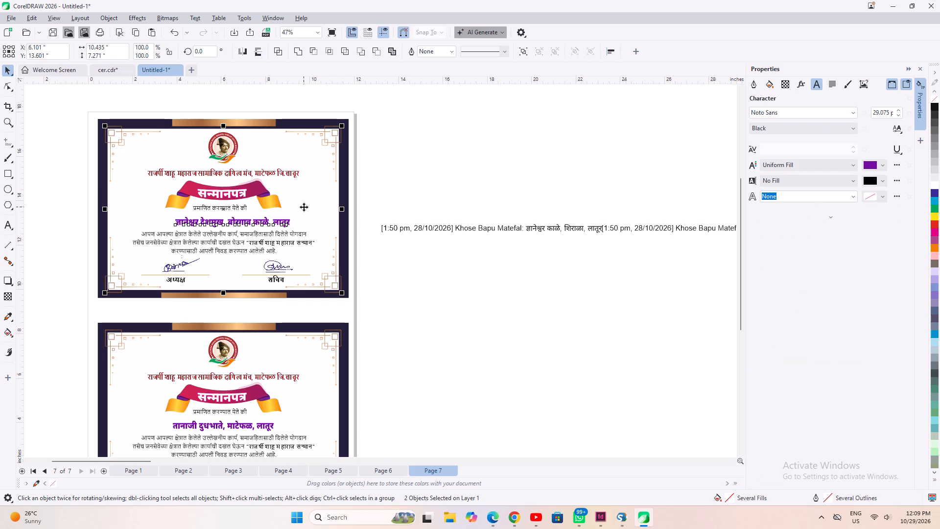
key("c")
left_click(434, 351)
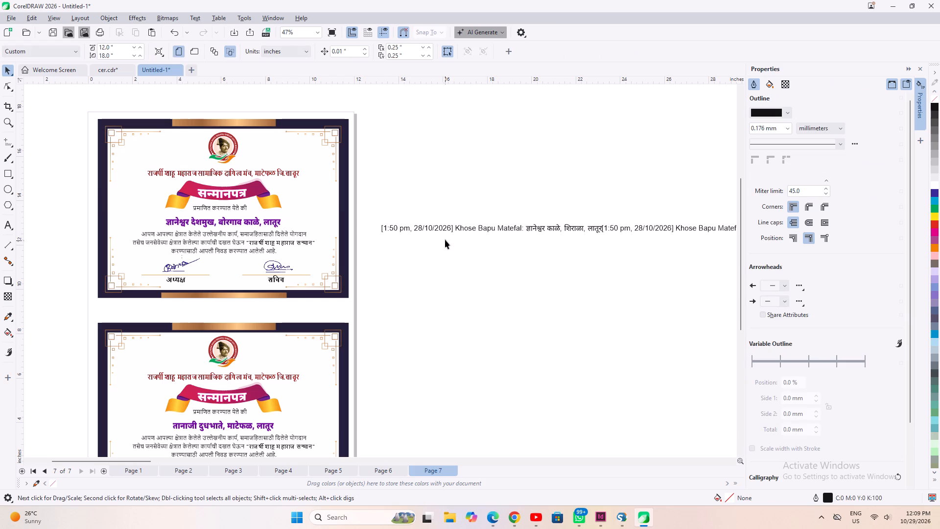
Delete the timestamp and sender label before the first remaining recipient name in page 7's list.
left_click(446, 232)
key("space")
left_click_drag(526, 226, 307, 226)
key("BackSpace")
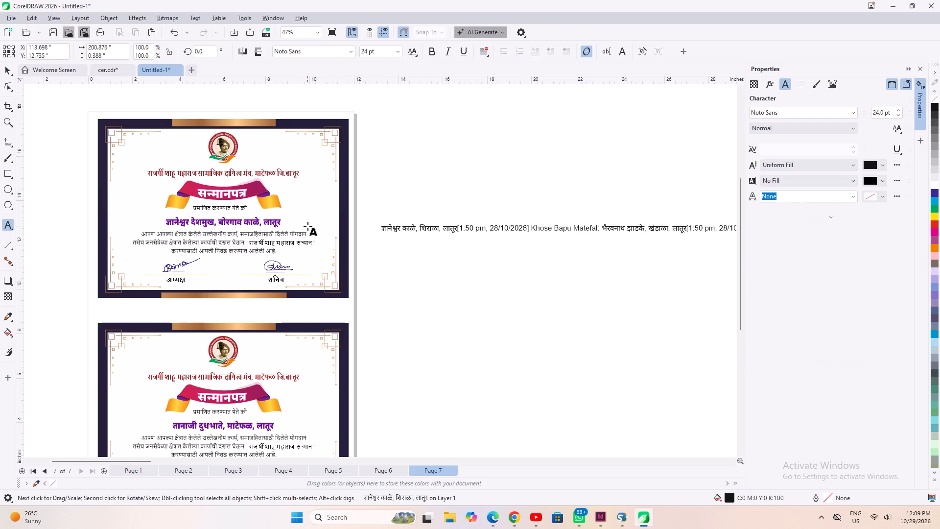
Cut the first remaining recipient's name and place, up to the following timestamp, from page 7's list.
key("shift+Right")
key("shift+Right")
key("shift+Right")
key("shift+Right")
key("shift+Right")
key("shift+Right")
key("shift+Right")
key("shift+Right")
key("shift+Right")
key("shift+Right")
key("shift+Right")
key("shift+Right")
key("shift+Right")
key("shift+Right")
key("shift+Right")
key("shift+Right")
key("shift+Right")
key("shift+Right")
key("shift+Right")
key("shift+Right")
key("shift+Right")
key("shift+Right")
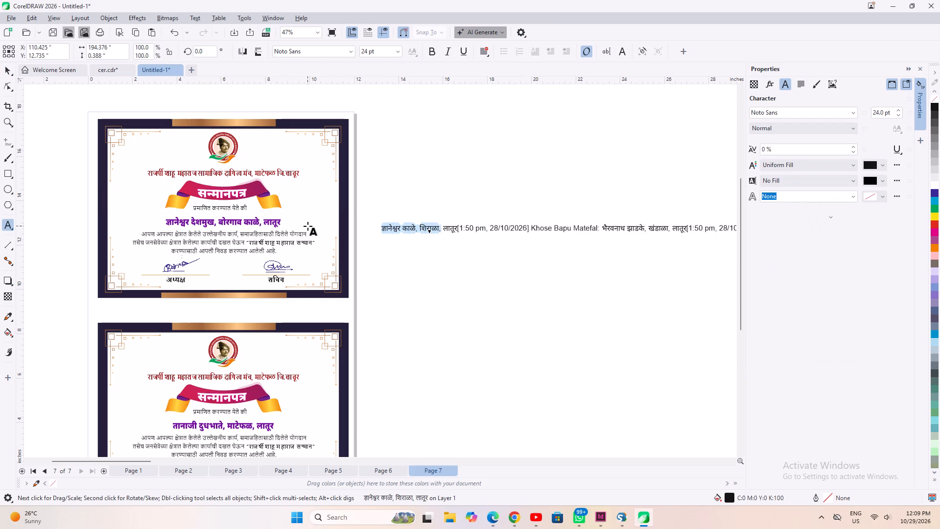
key("shift+Right")
key("shift+Right")
key("shift+Right")
key("ctrl+x")
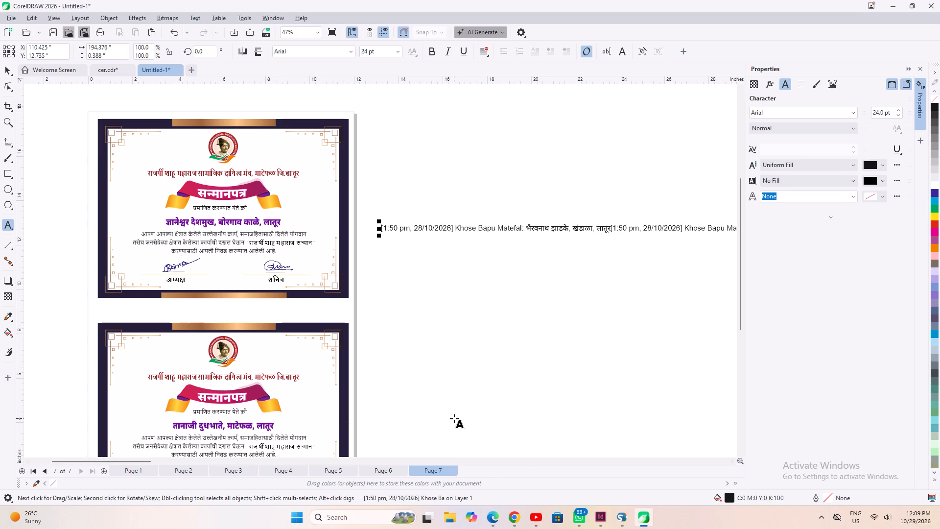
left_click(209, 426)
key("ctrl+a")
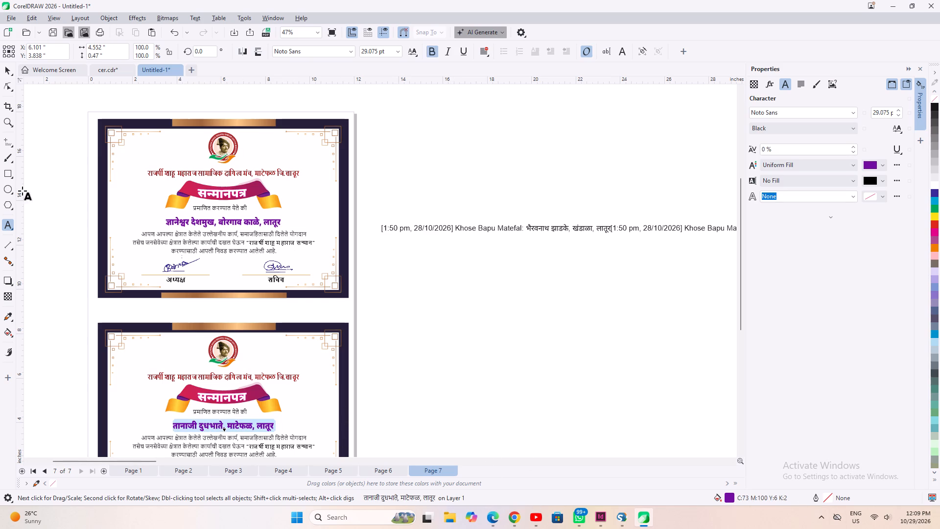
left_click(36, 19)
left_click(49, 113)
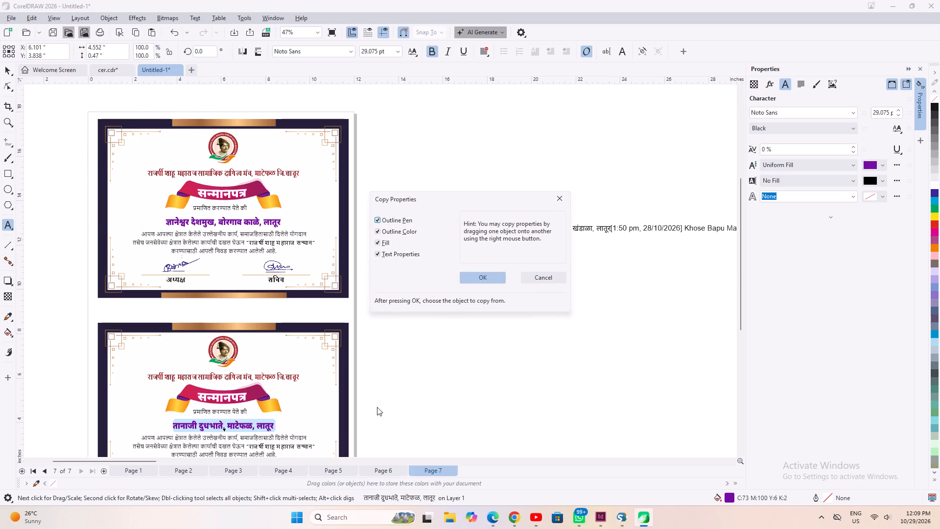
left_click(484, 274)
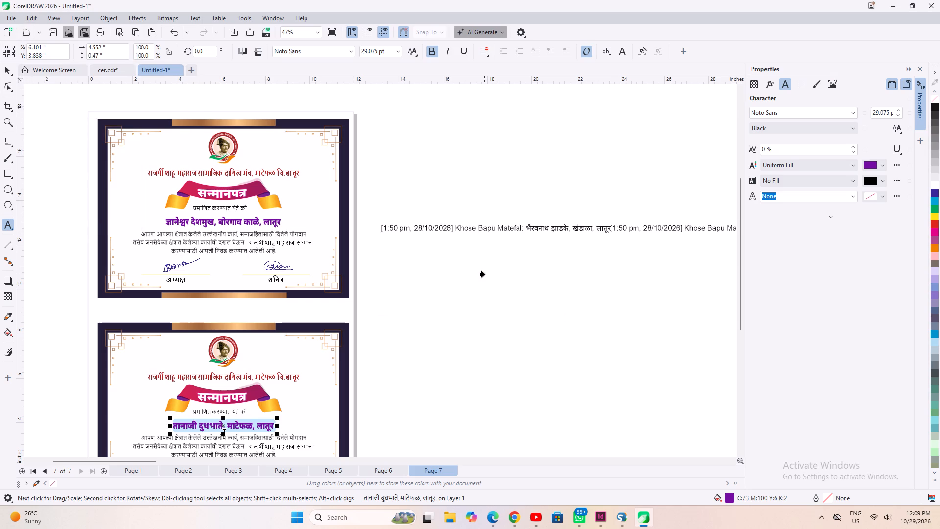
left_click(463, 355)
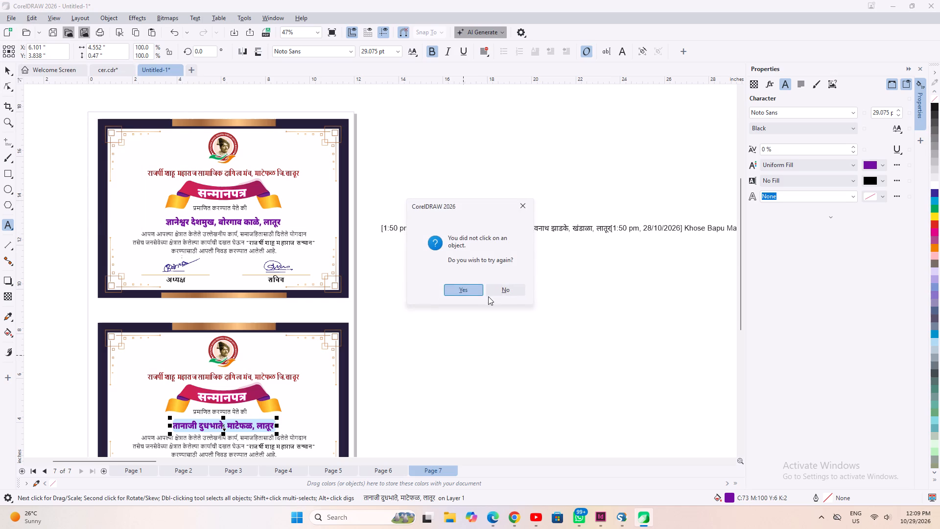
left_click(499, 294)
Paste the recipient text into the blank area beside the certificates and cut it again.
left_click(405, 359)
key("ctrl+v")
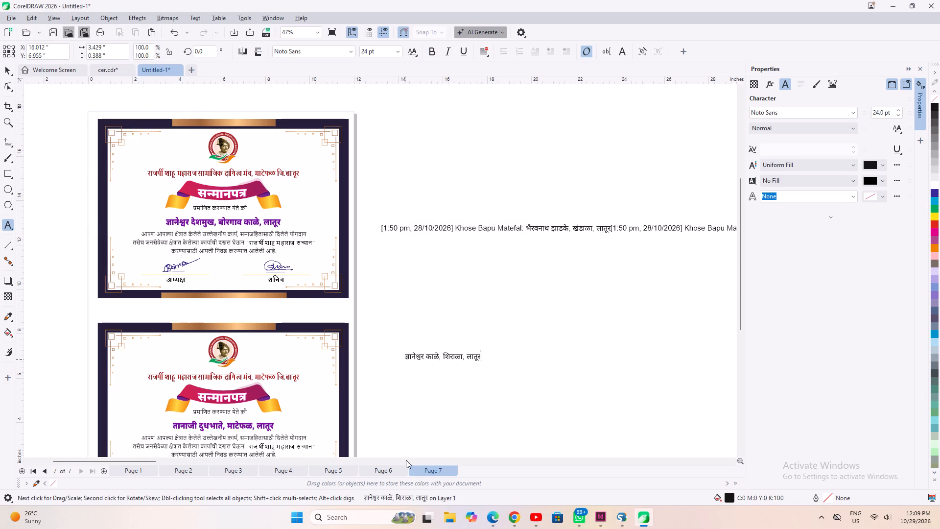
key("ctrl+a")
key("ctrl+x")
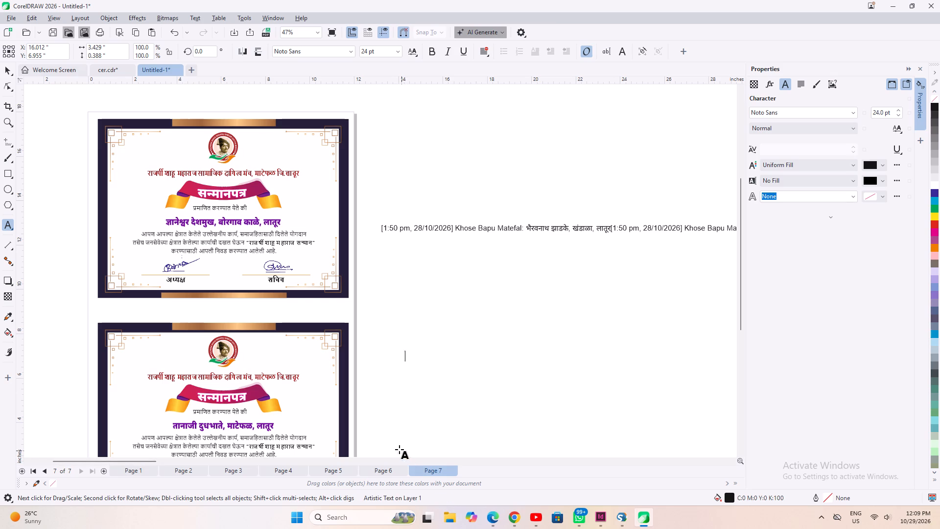
Paste the cut recipient text over the existing name on page 7's lower certificate.
left_click(224, 424)
key("ctrl+a")
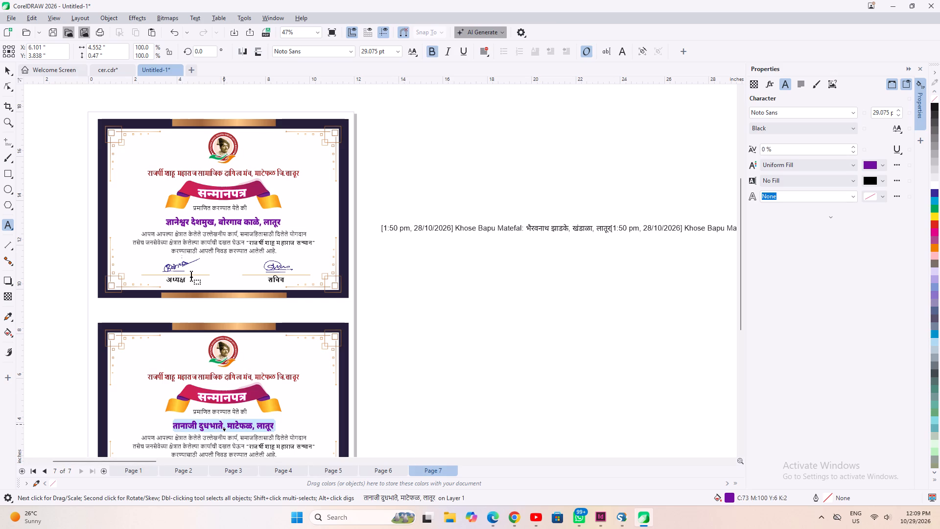
left_click(36, 15)
left_click(60, 111)
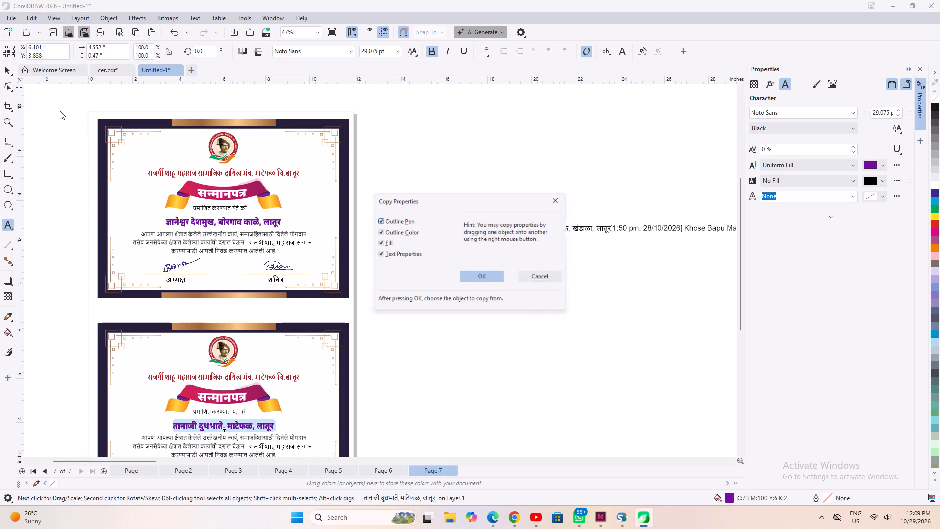
left_click(540, 274)
left_click(26, 17)
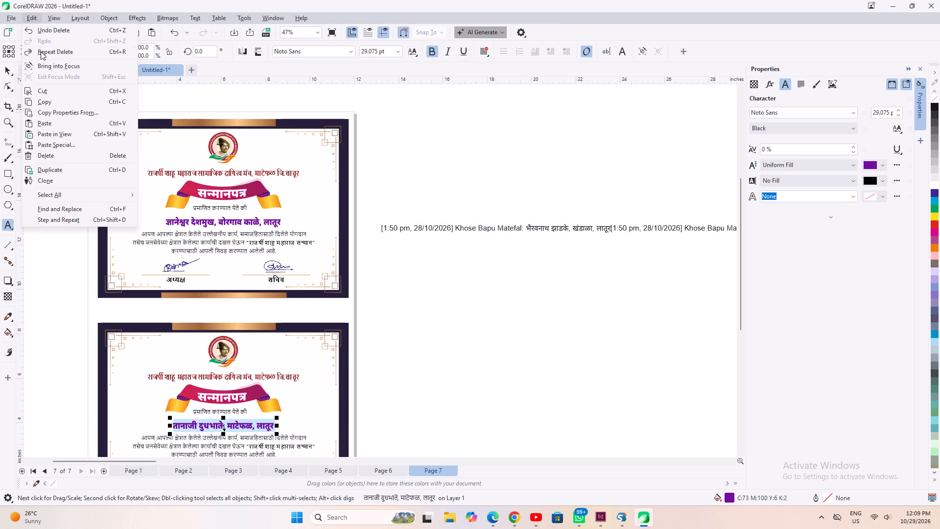
left_click(51, 127)
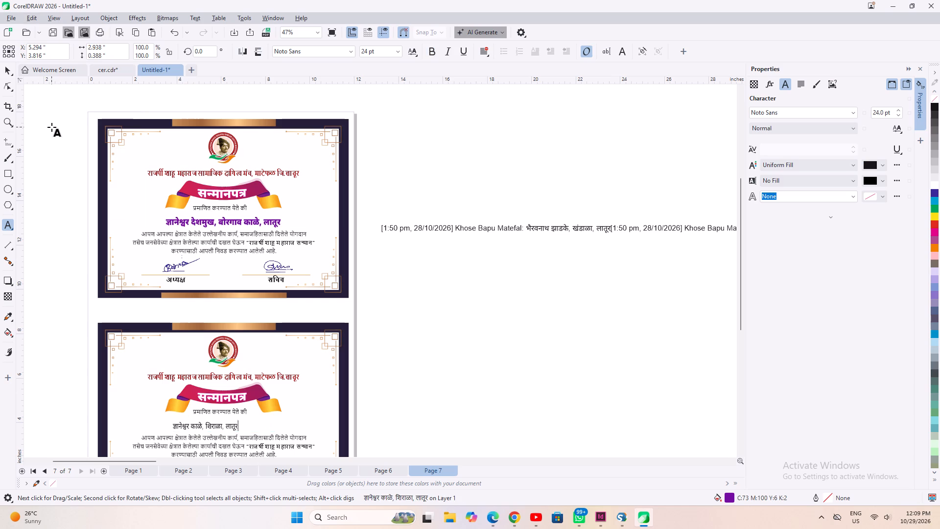
Copy the outline, fill and text properties from the upper certificate's name to the lower certificate's new name.
key("ctrl+a")
left_click(2, 69)
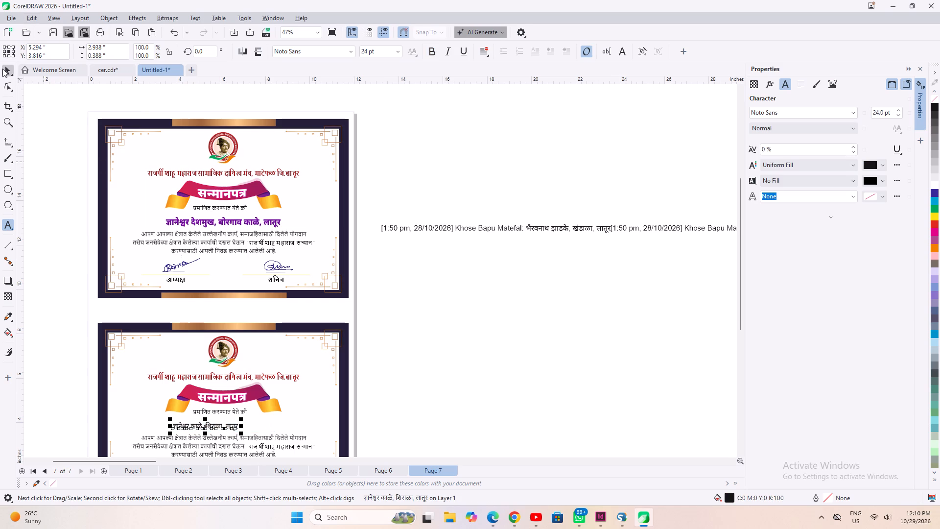
left_click(33, 21)
left_click(65, 110)
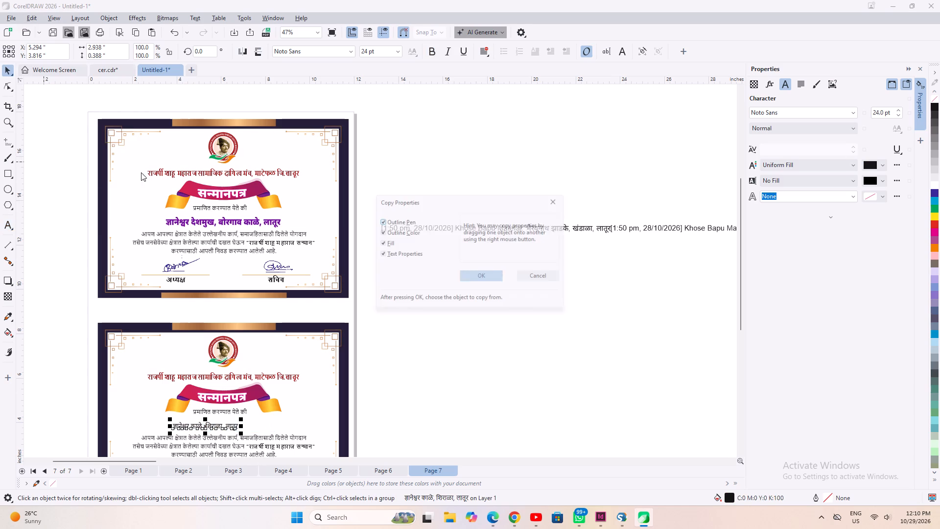
left_click(498, 279)
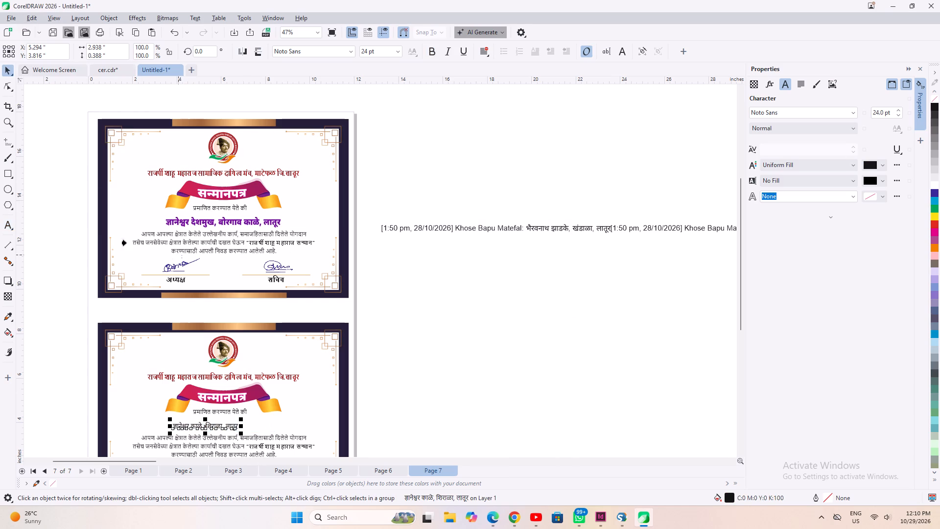
left_click(187, 223)
Centre the new name horizontally on page 7's lower certificate frame.
scroll(208, 266, "down", 2)
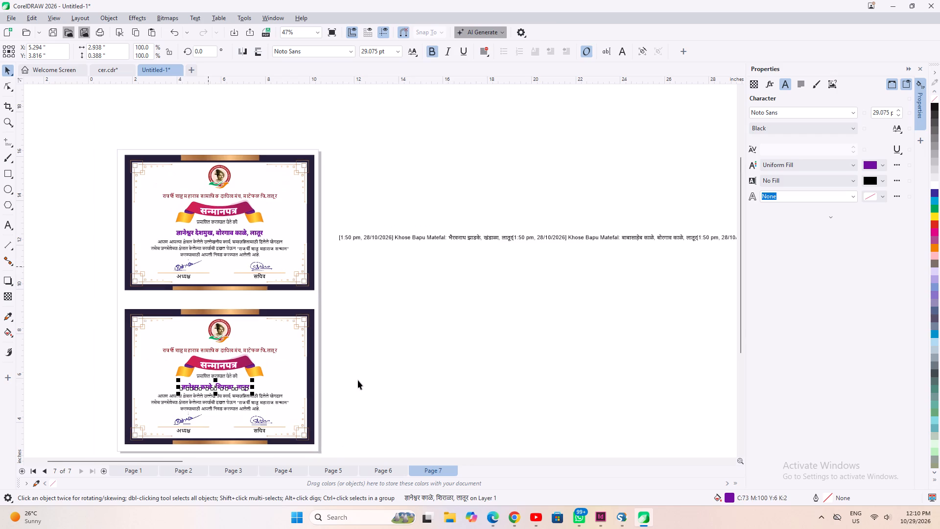
scroll(343, 453, "up", 1)
left_click(282, 374, "shift")
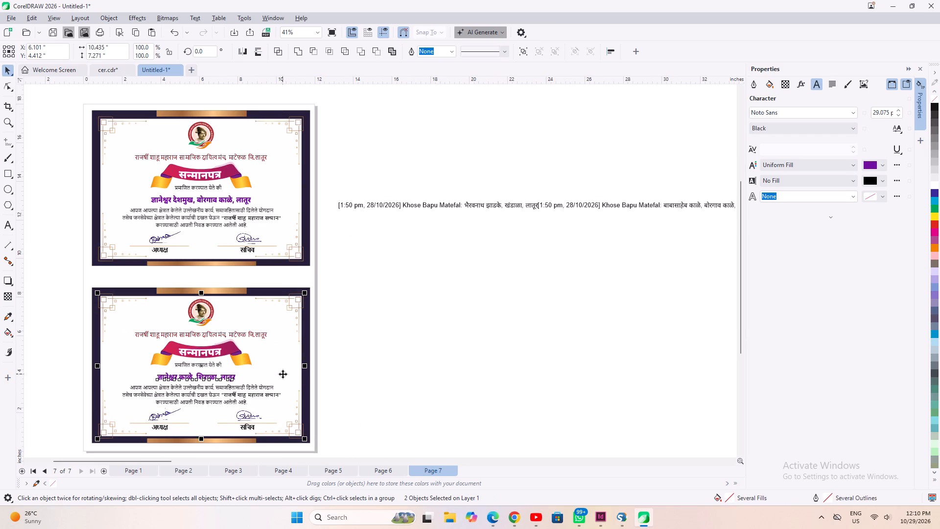
key("c")
left_click(404, 392)
Copy both certificates and the recipient list from page 7 onto a new page 8.
left_click(446, 206)
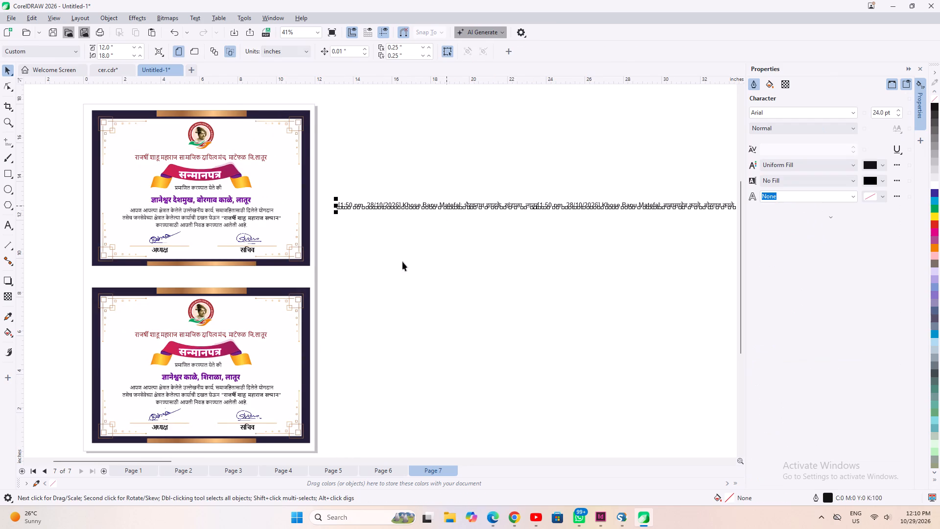
scroll(398, 267, "down", 1)
left_click_drag(74, 103, 350, 444)
left_click(439, 213, "shift")
key("ctrl+x")
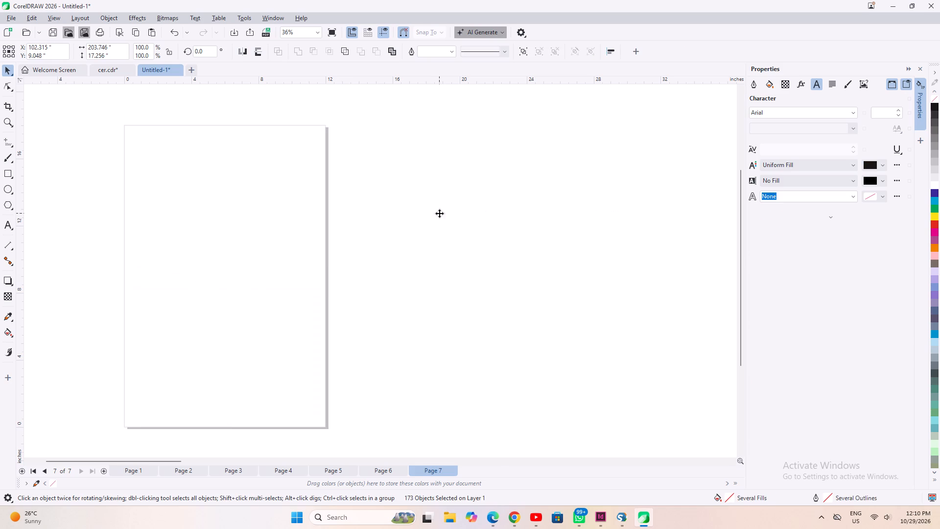
key("ctrl+z")
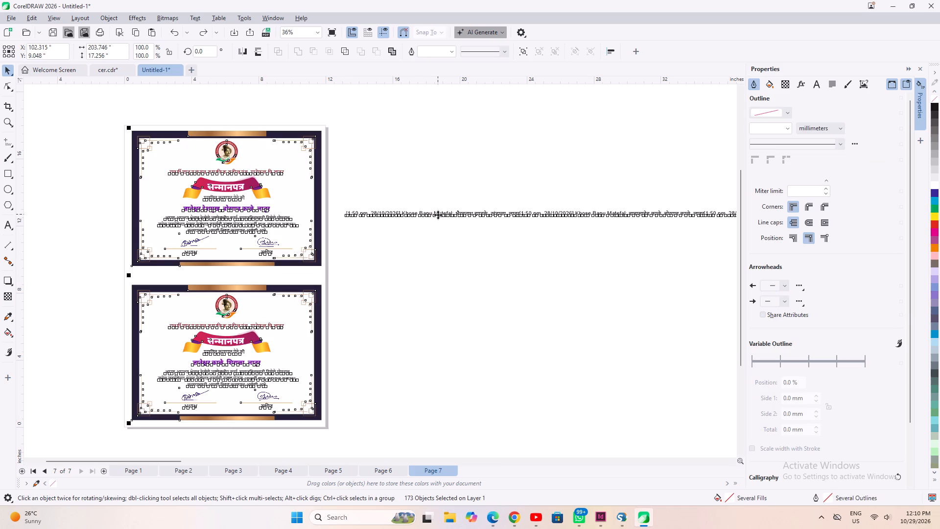
key("ctrl+c")
key("Page_Down")
key("Return")
key("ctrl+v")
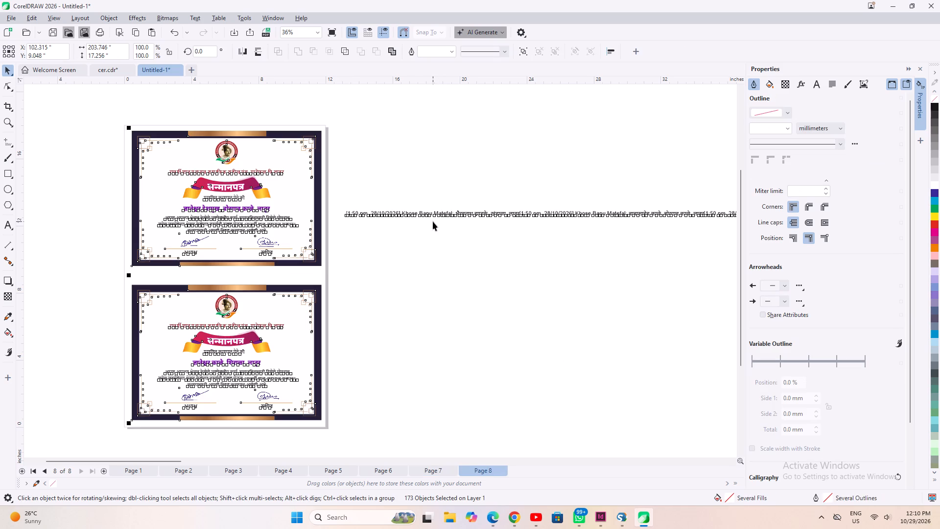
left_click(468, 283)
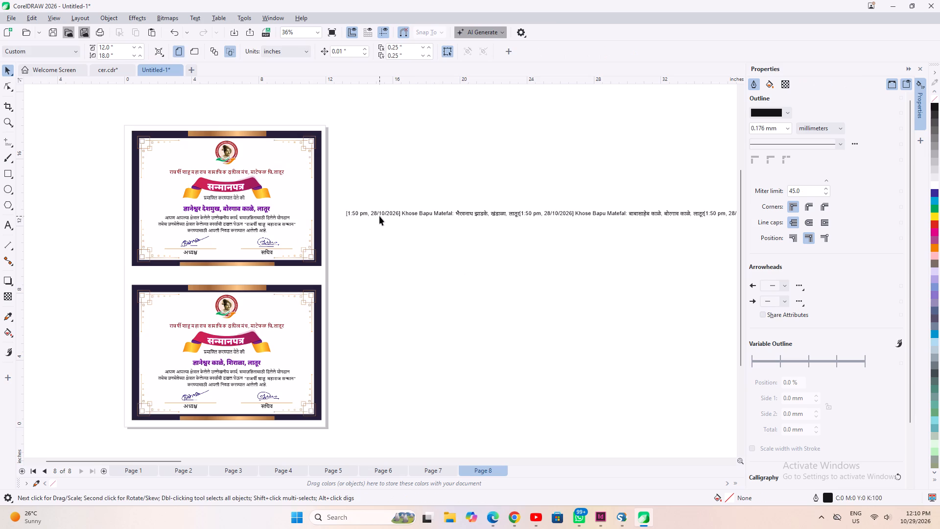
Delete the leading timestamp and sender label from page 8's recipient list.
left_click(379, 213)
key("space")
scroll(445, 213, "up", 1)
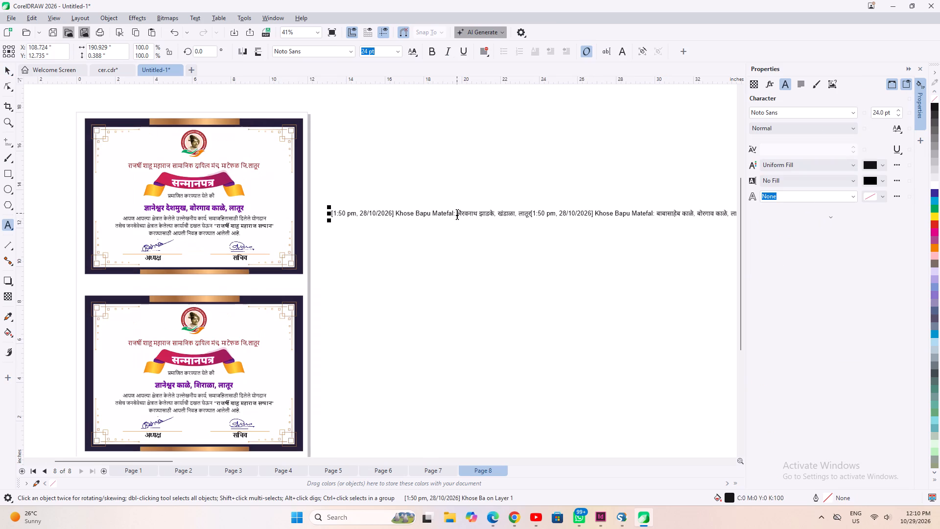
left_click_drag(457, 213, 269, 211)
key("BackSpace")
Cut the first remaining recipient's name and place, up to the following timestamp, from page 8's list.
key("Right")
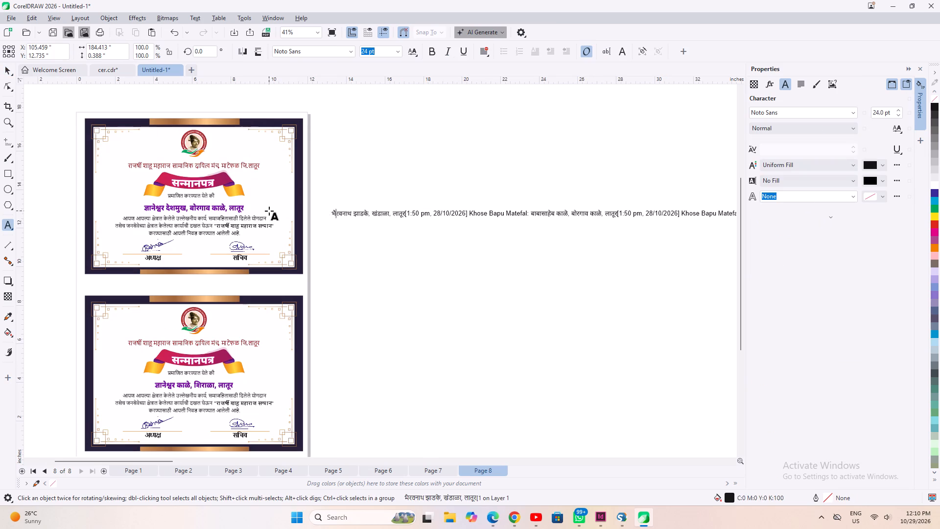
key("Left")
key("shift+Right")
key("shift+Right")
key("shift+Right")
key("shift+Right")
key("shift+Right")
key("shift+Right")
key("shift+Right")
key("shift+Right")
key("shift+Right")
key("shift+Right")
key("shift+Right")
key("shift+Right")
key("shift+Right")
key("shift+Right")
key("shift+Right")
key("shift+Right")
key("shift+Right")
key("shift+Right")
key("shift+Right")
key("shift+Right")
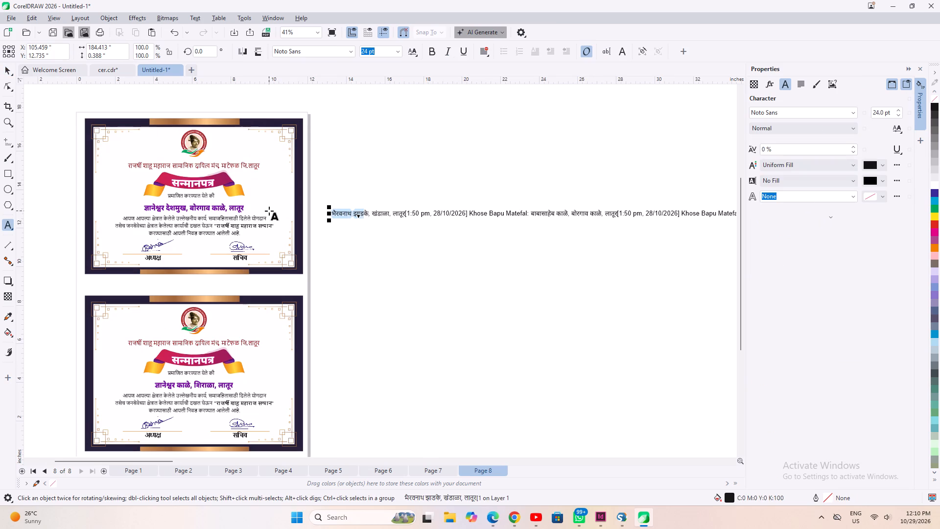
key("shift+Right")
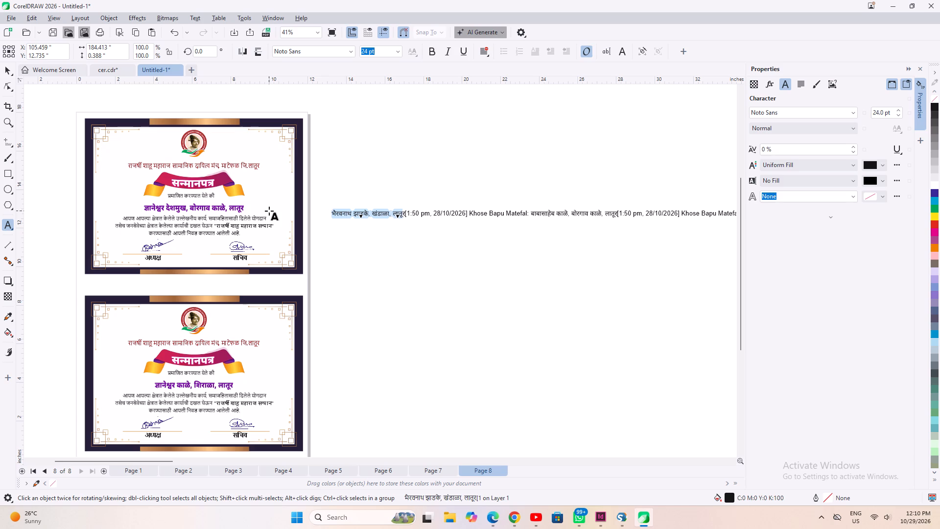
key("shift+Right")
key("ctrl+x")
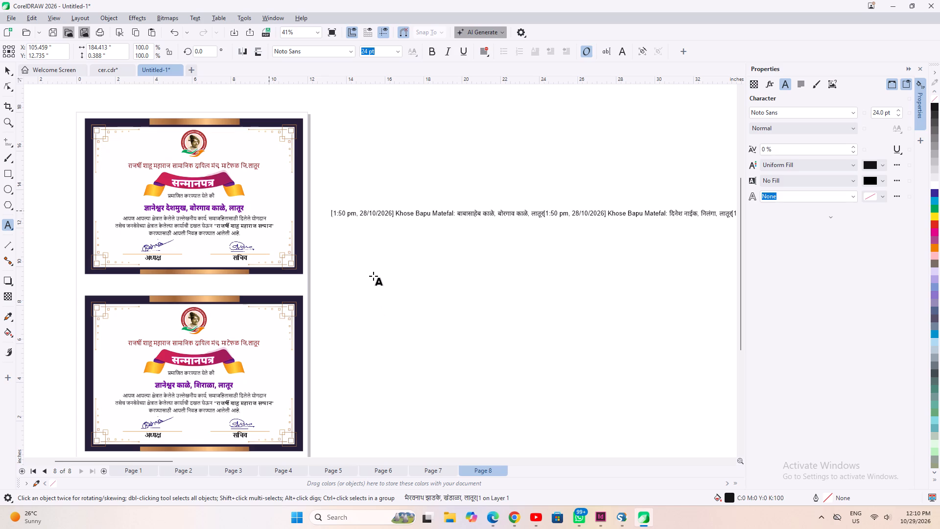
Paste the recipient text beside the certificates and give it the outline, fill and text properties of the upper certificate's name.
left_click(373, 275)
key("ctrl+v")
left_click(8, 69)
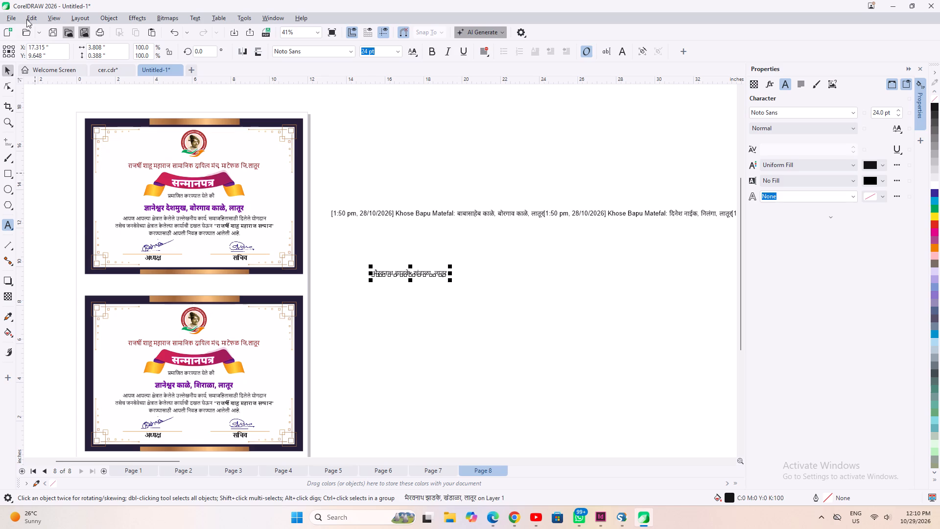
left_click(31, 13)
left_click(86, 111)
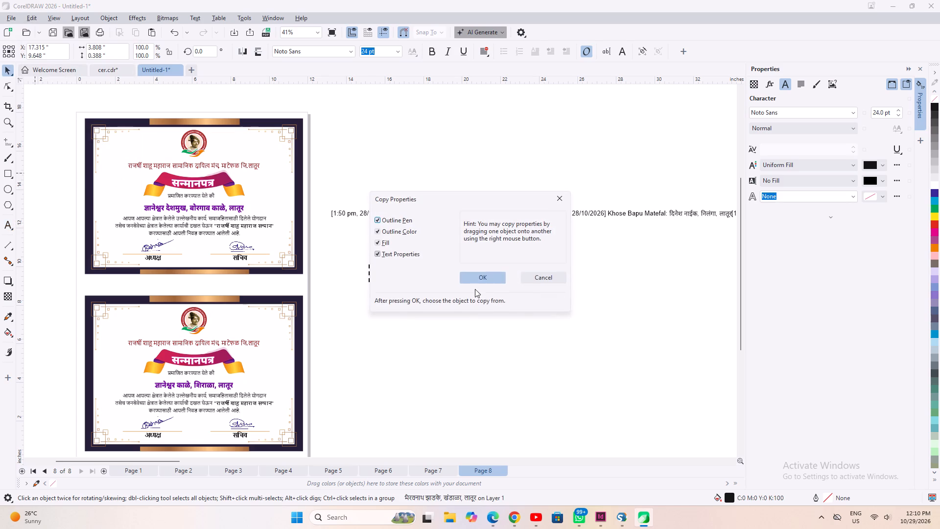
left_click(483, 278)
left_click(220, 207)
Cut the formatted recipient text and paste it over the existing name on page 8's upper certificate.
key("space")
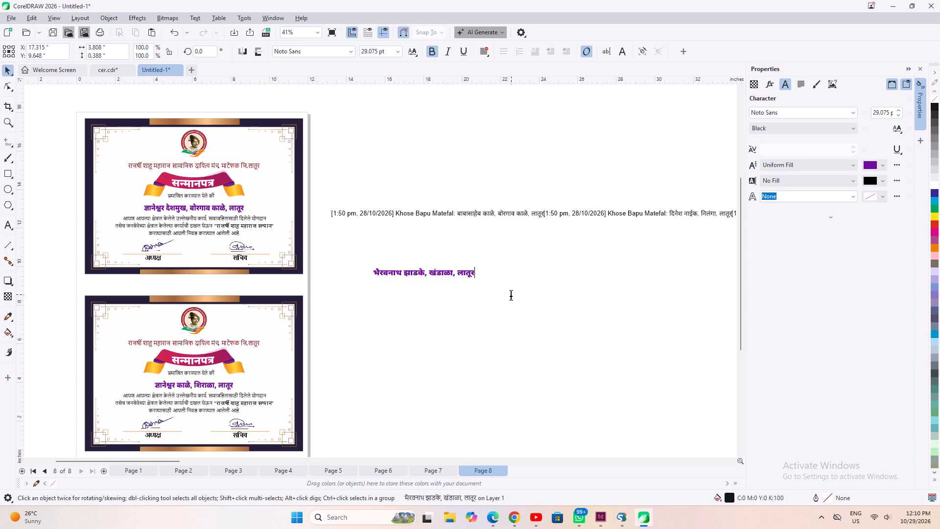
key("ctrl+a")
key("ctrl+x")
left_click(211, 205)
key("ctrl+a")
key("ctrl+v")
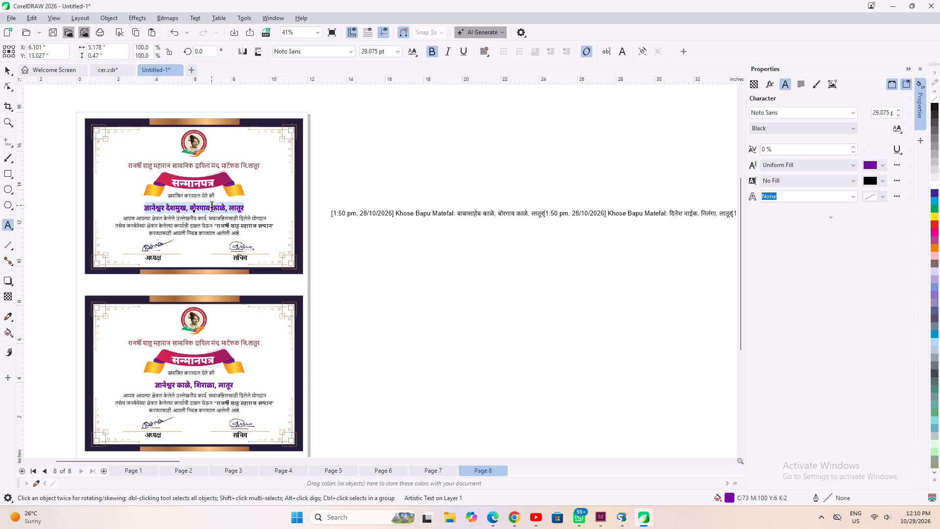
Shift the upper certificate's new name about 0.19 inch horizontally so it sits centred on the certificate.
left_click(8, 69)
scroll(242, 216, "up", 3)
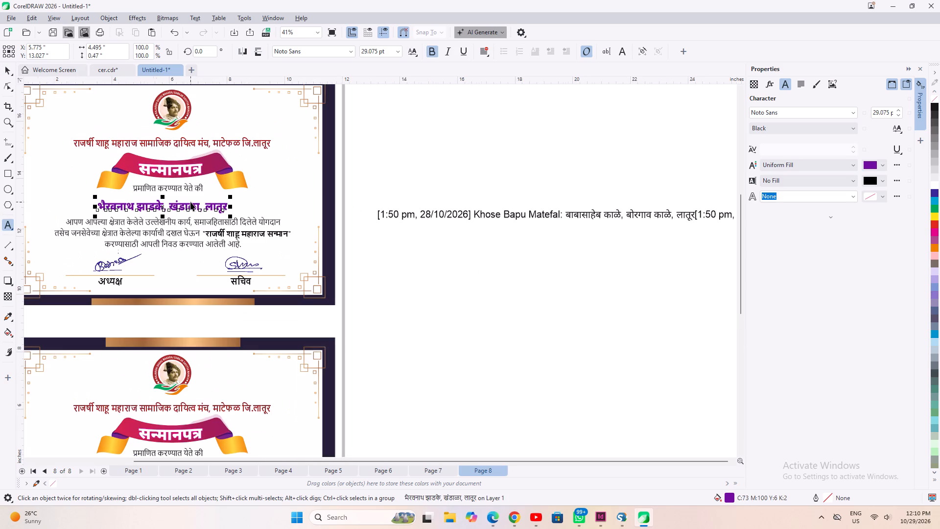
left_click_drag(158, 205, 163, 205)
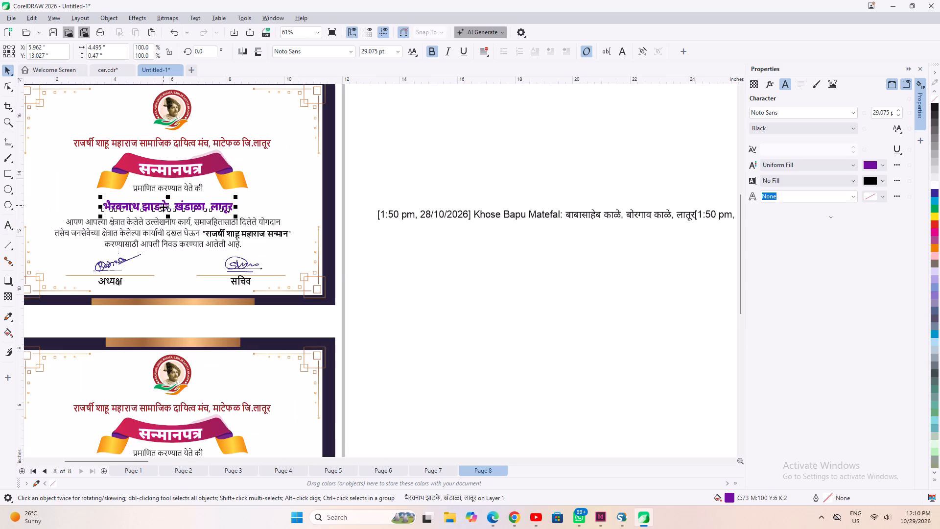
left_click(520, 302)
Delete the leading timestamp, sender label and extra space before the next recipient in page 8's list.
left_click(479, 216)
key("space")
left_click_drag(564, 213, 278, 211)
key("BackSpace")
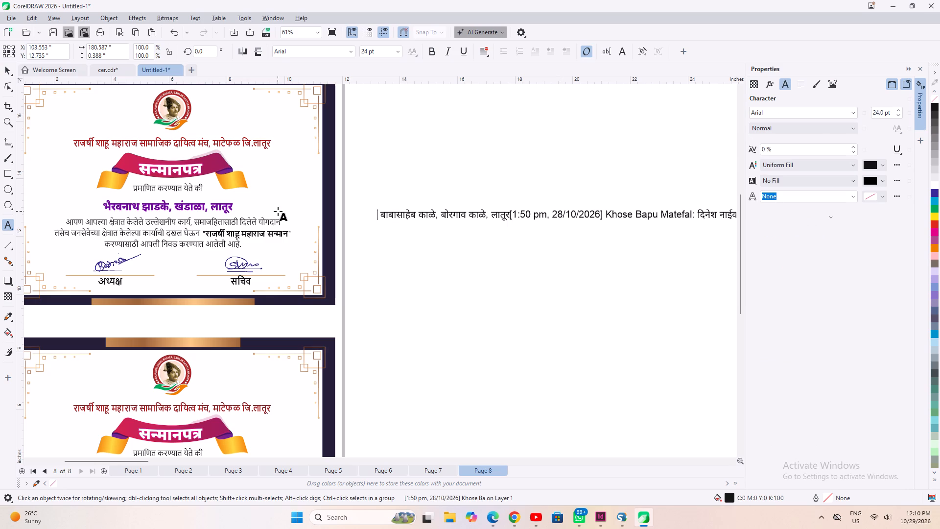
key("Right")
key("BackSpace")
Cut the next recipient's name and place, up to the following timestamp, from page 8's list.
key("shift+Right")
key("shift+Right")
key("shift+Right")
key("shift+Right")
key("shift+Right")
key("shift+Right")
key("shift+Right")
key("shift+Right")
key("shift+Right")
key("shift+Right")
key("shift+Right")
key("shift+Right")
key("shift+Right")
key("shift+Right")
key("shift+Right")
key("shift+Right")
key("shift+Right")
key("shift+Right")
key("shift+Right")
key("shift+Right")
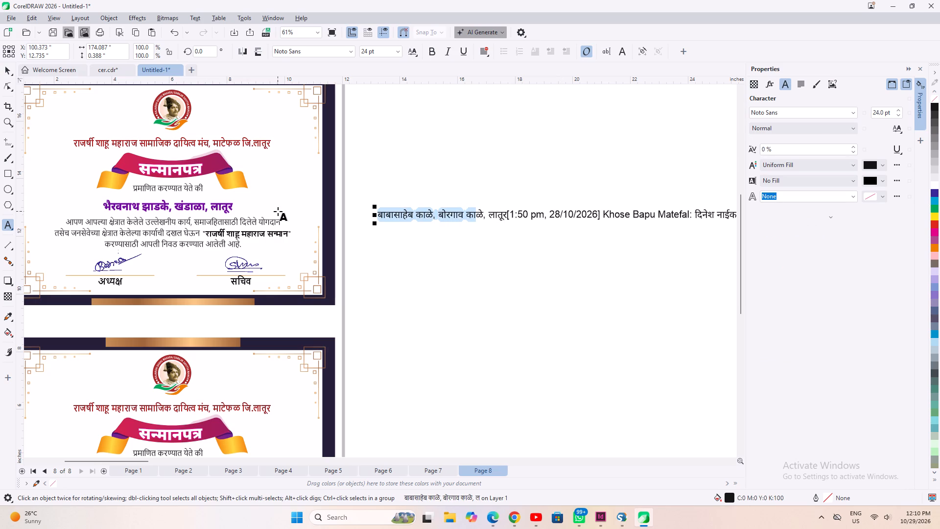
key("shift+Right")
key("shift+Right")
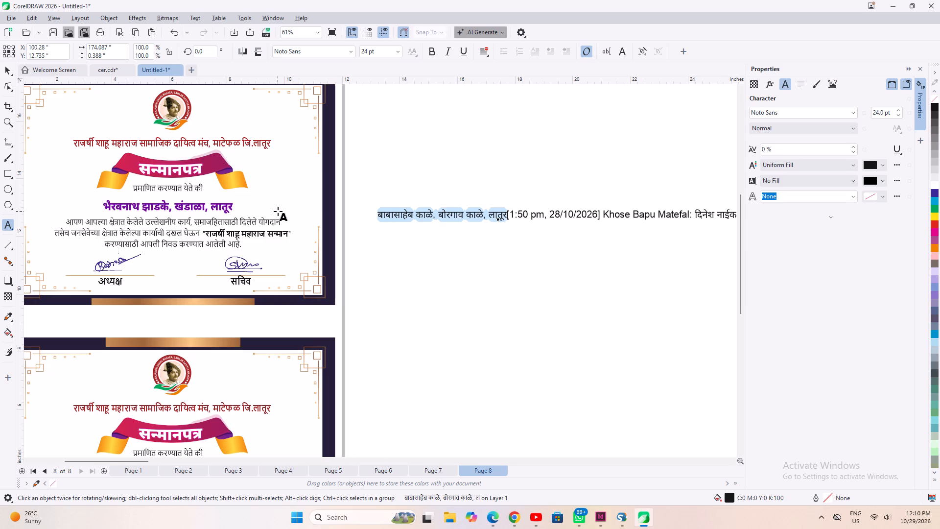
key("ctrl+x")
Paste the cut recipient text into the blank area beside page 8's lower certificate.
scroll(372, 113, "down", 2)
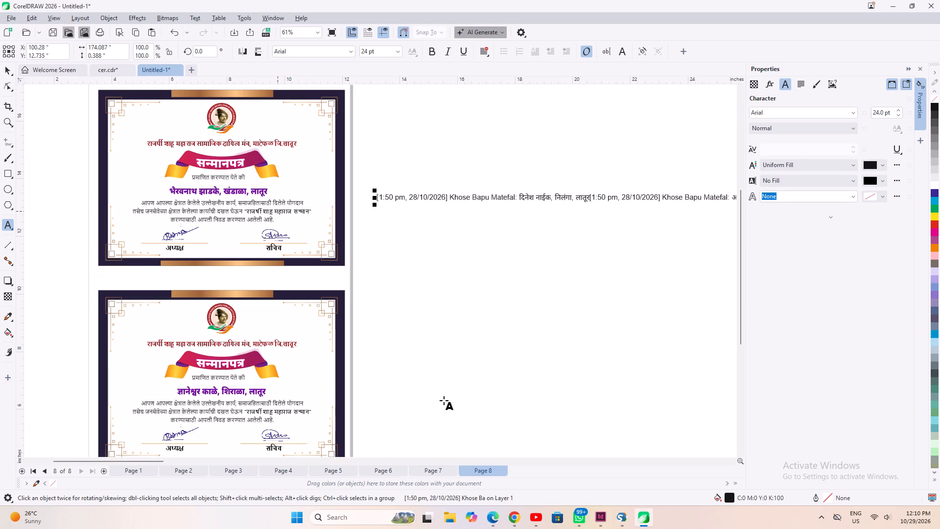
left_click(374, 372)
key("ctrl+v")
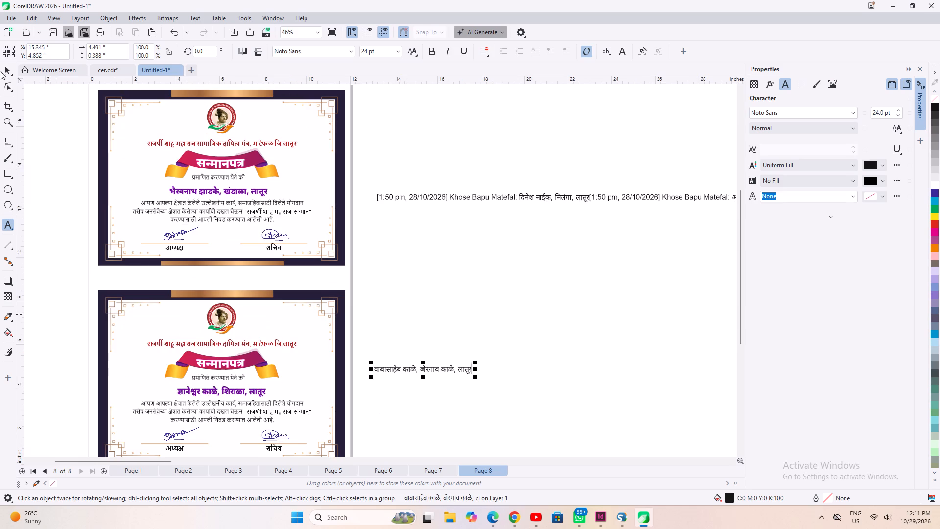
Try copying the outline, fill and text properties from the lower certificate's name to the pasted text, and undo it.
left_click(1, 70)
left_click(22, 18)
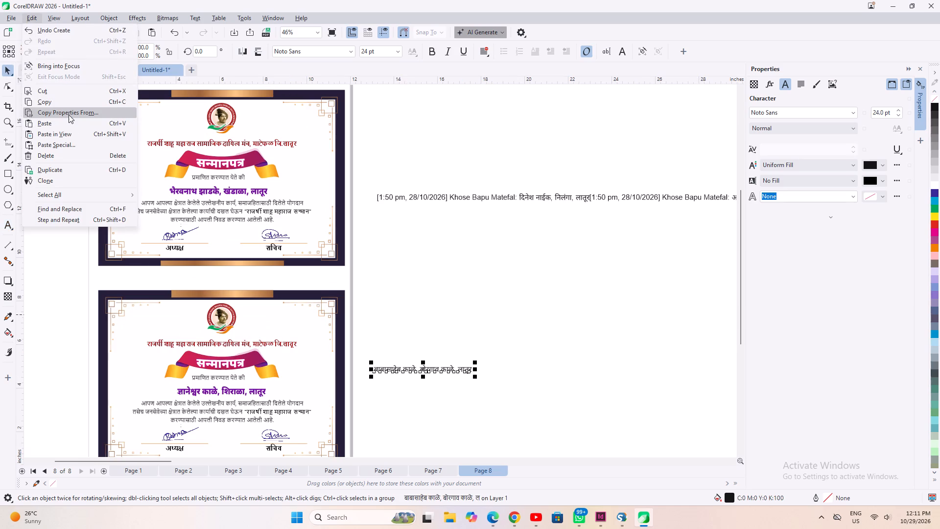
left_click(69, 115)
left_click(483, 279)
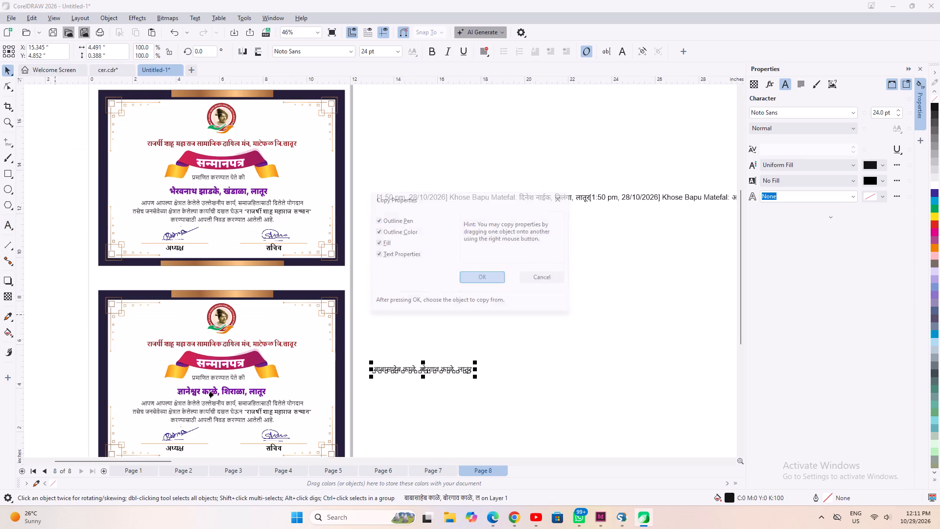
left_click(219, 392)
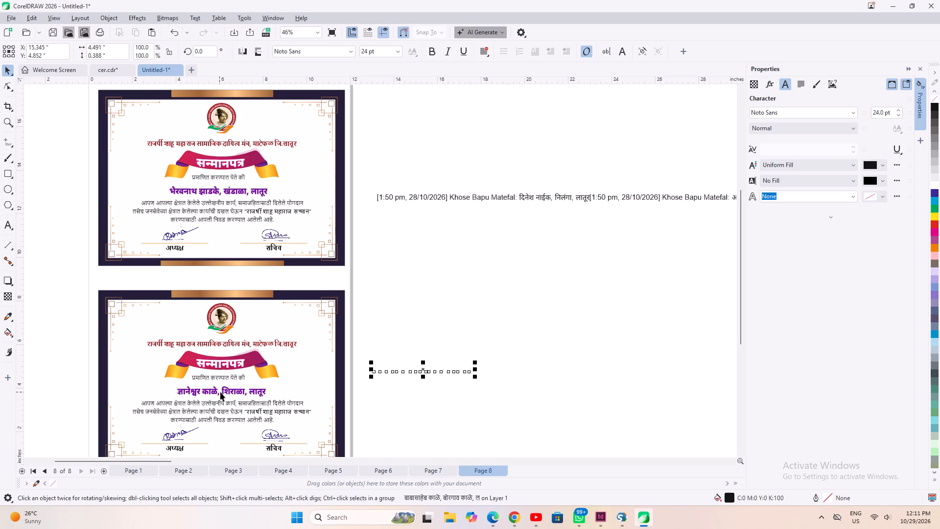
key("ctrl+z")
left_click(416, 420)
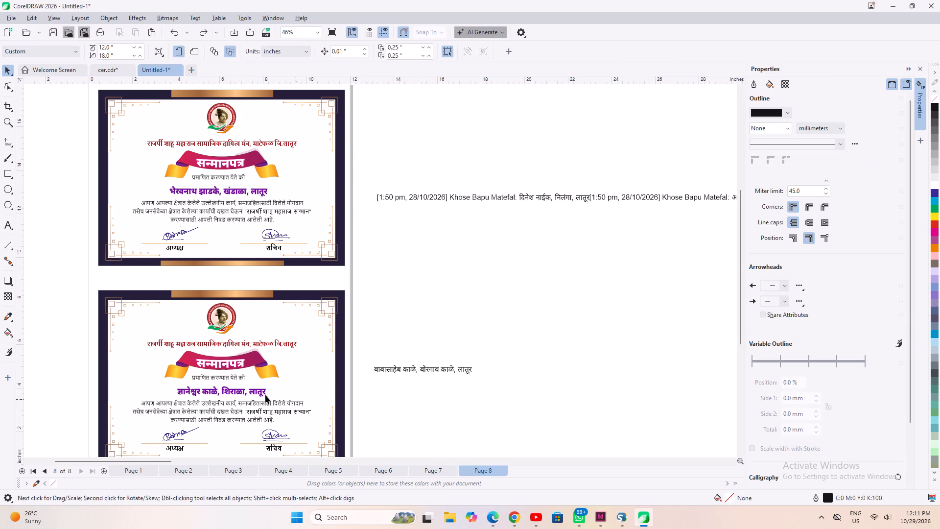
Cut the whole recipient text from the blank area beside the lower certificate.
left_click(234, 388)
left_click(409, 373)
key("space")
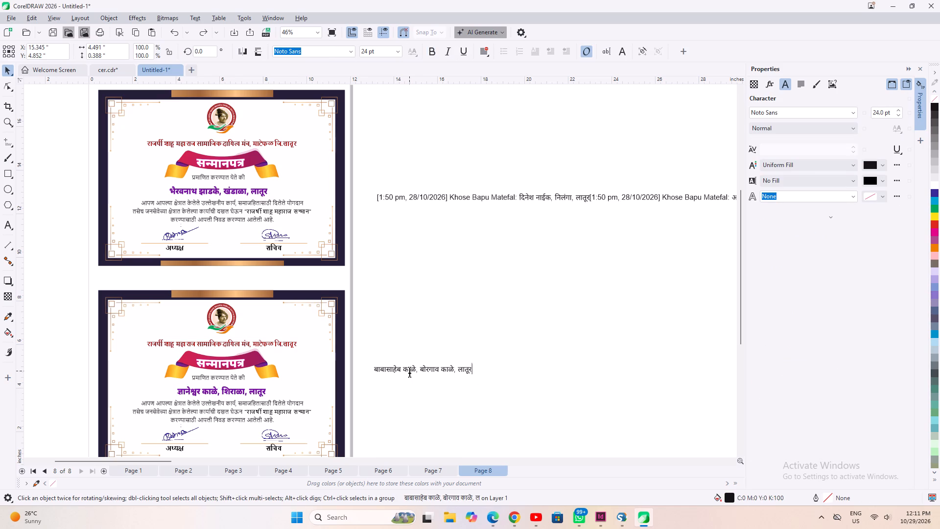
key("ctrl+a")
key("ctrl+x")
Replace the existing name on page 8's lower certificate with the cut recipient text.
left_click(235, 389)
key("ctrl+a")
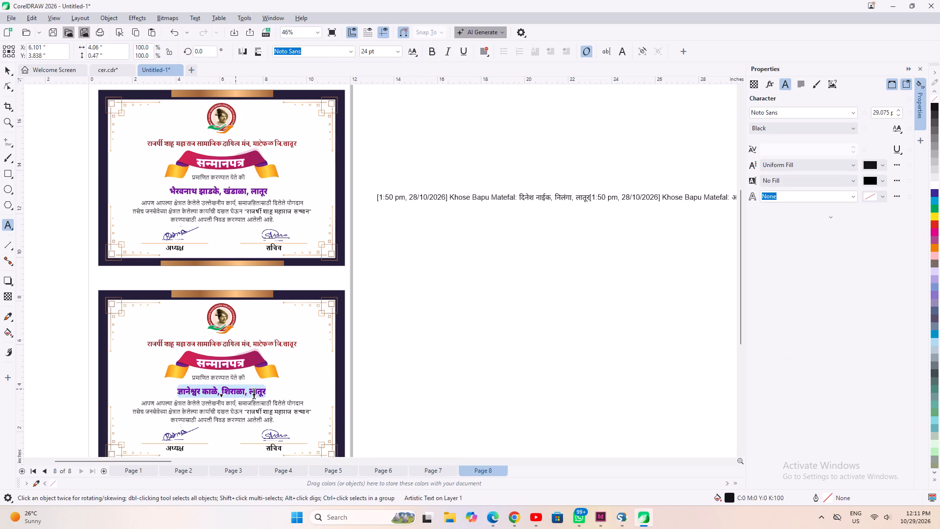
left_click(36, 16)
left_click(75, 117)
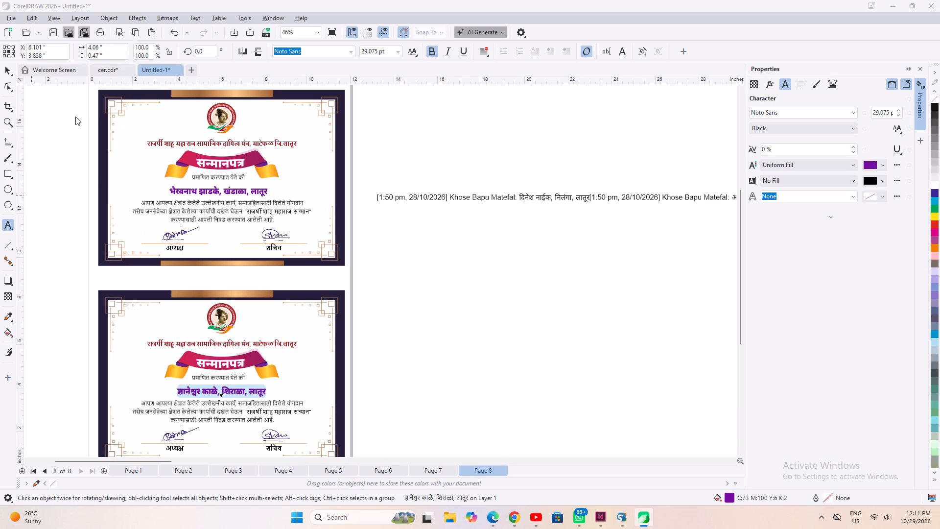
left_click(547, 279)
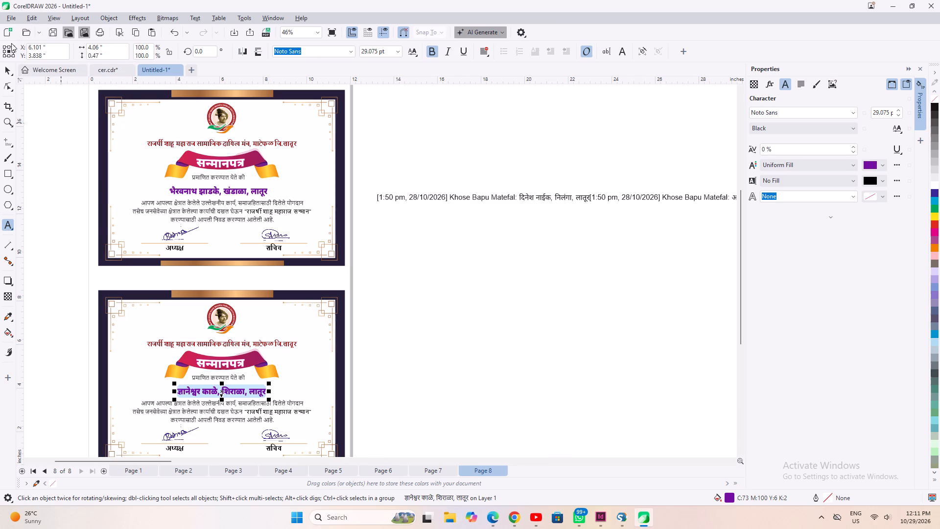
left_click(23, 17)
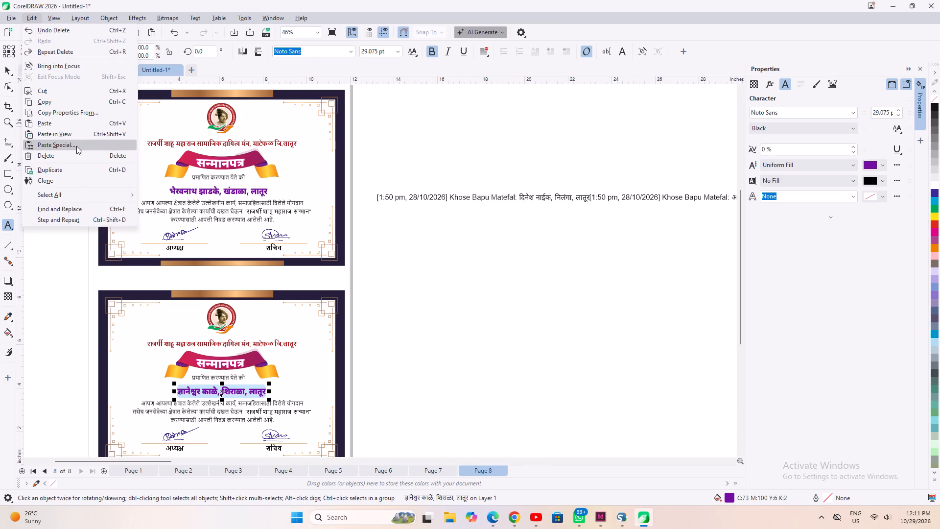
left_click(78, 126)
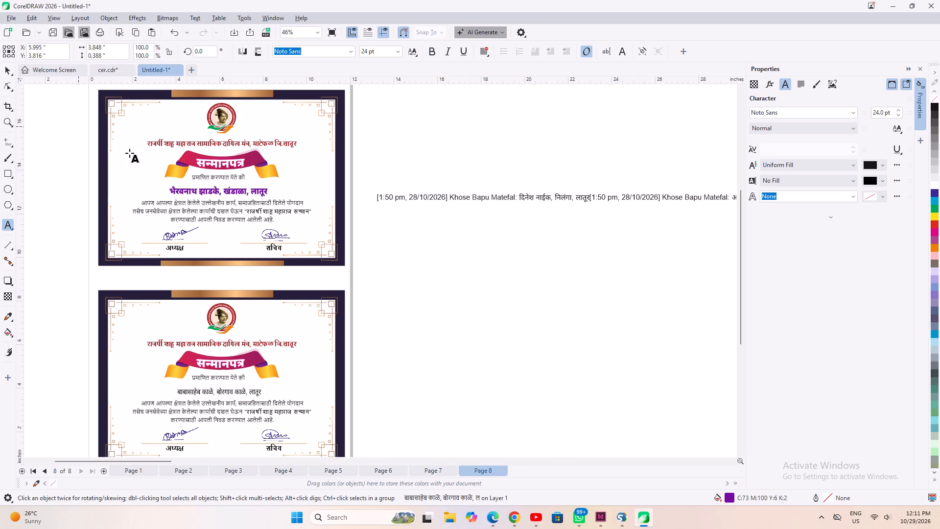
left_click(4, 74)
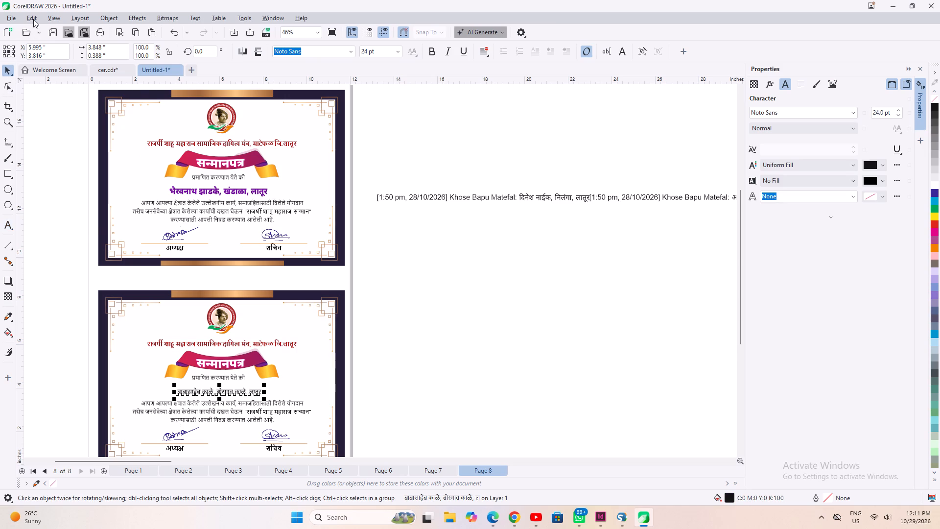
Copy the outline, fill and text properties from page 8's upper certificate name to the lower certificate's name.
left_click(33, 18)
left_click(61, 114)
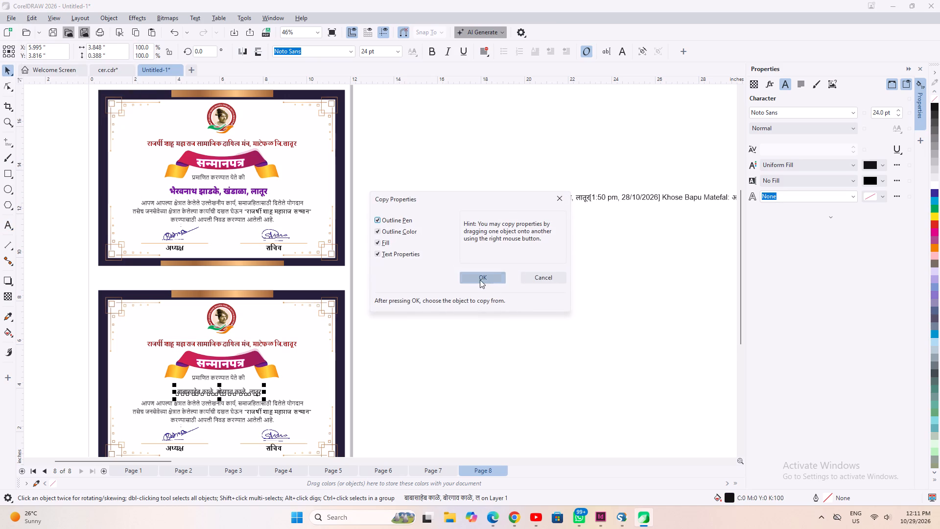
left_click(479, 278)
left_click(234, 190)
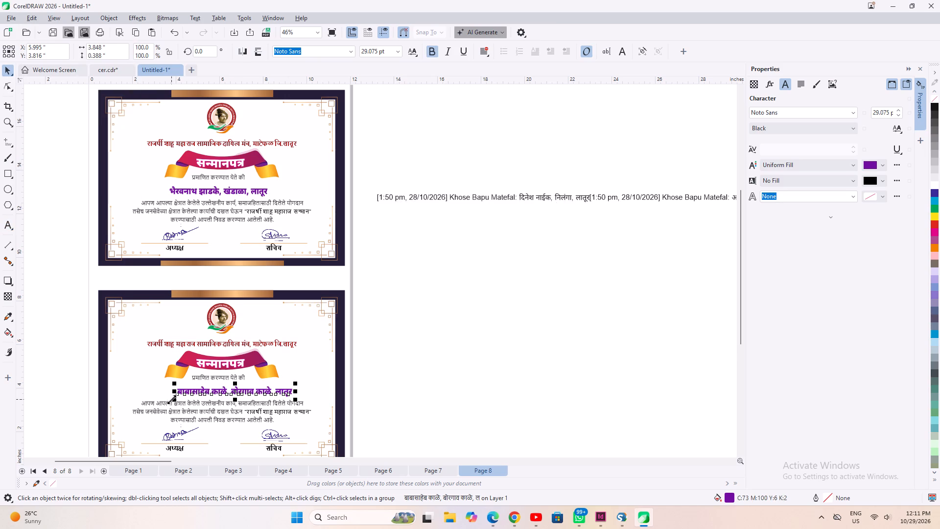
Move the lower certificate's name on page 8 so it sits centred beneath the ribbon.
scroll(171, 399, "up", 1)
left_click_drag(241, 390, 221, 391)
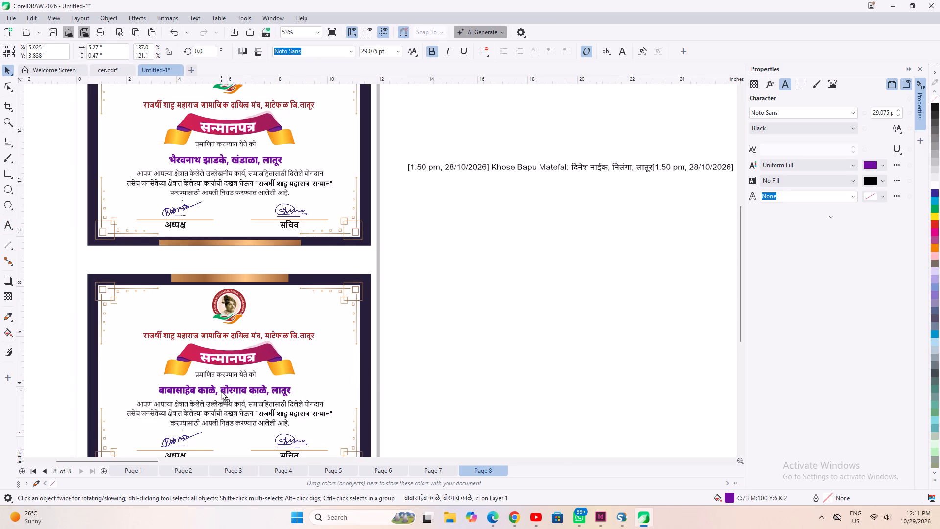
left_click_drag(221, 391, 224, 393)
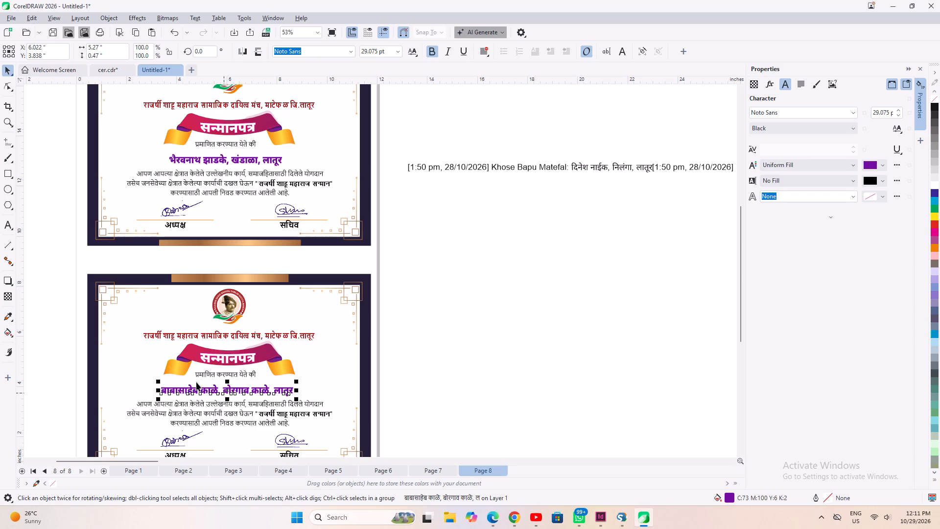
scroll(211, 382, "down", 2)
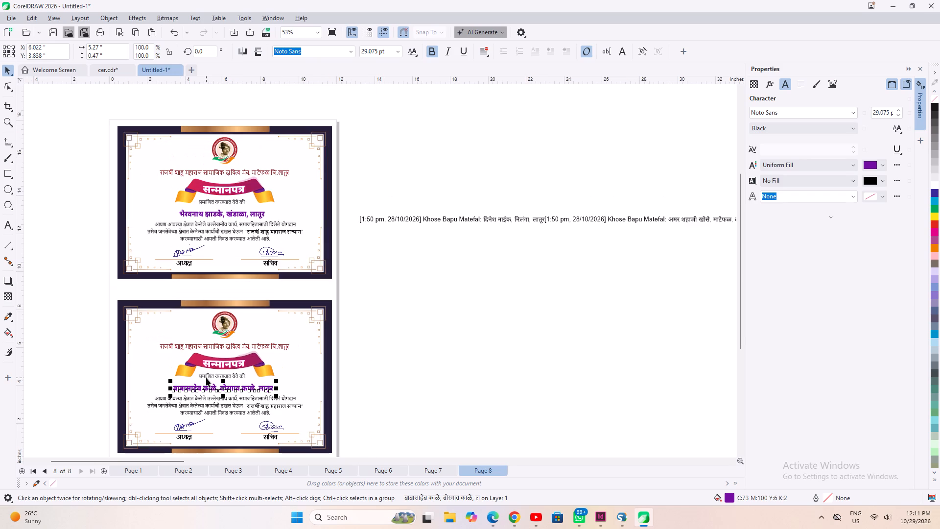
left_click(402, 341)
Delete the timestamp and sender prefix before the first entry of the recipient list beside page 8.
left_click(418, 226)
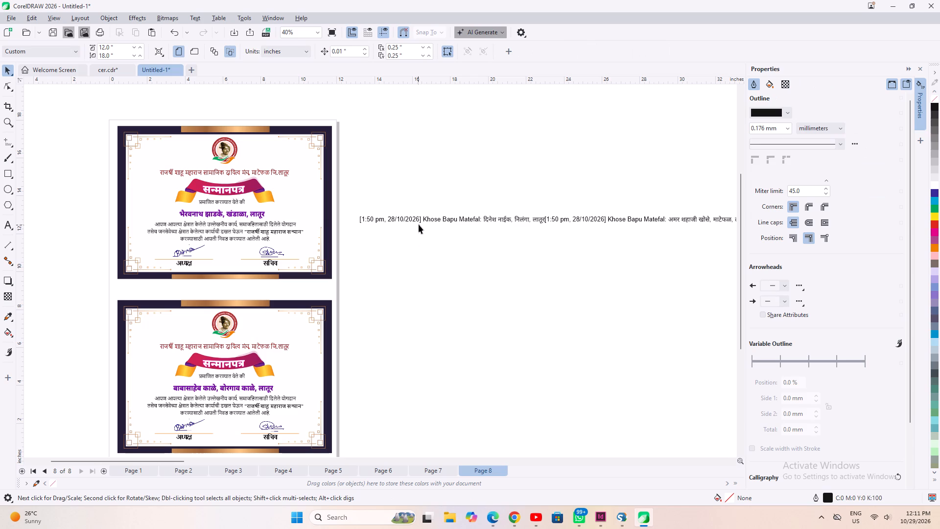
left_click(419, 224)
left_click(421, 220)
key("space")
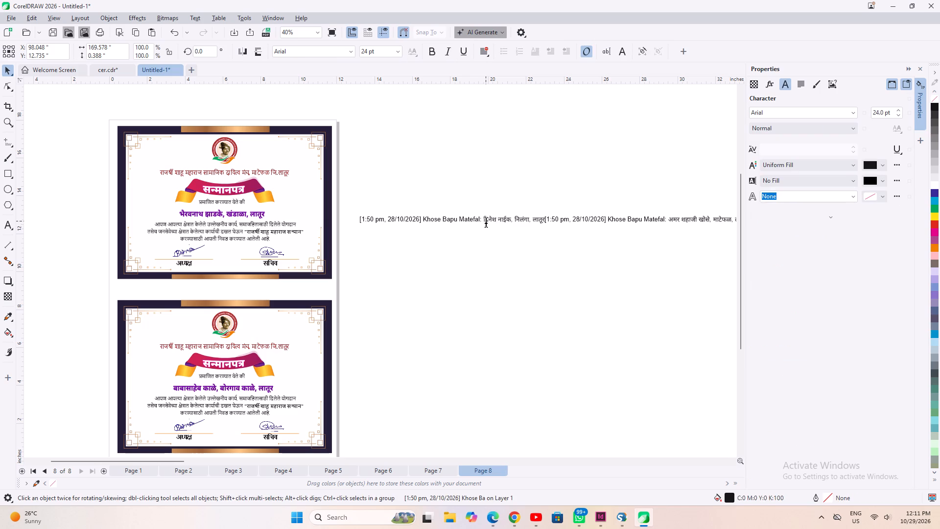
left_click_drag(482, 217, 363, 217)
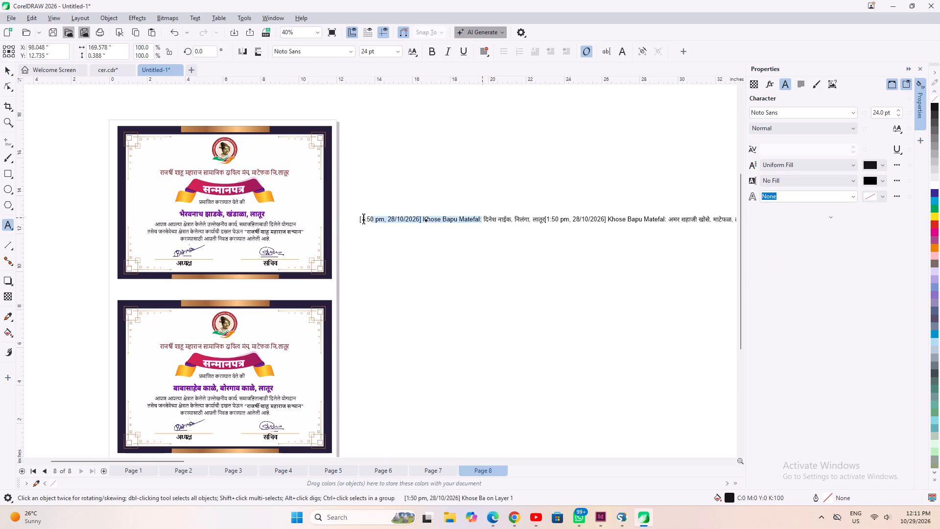
left_click_drag(363, 217, 335, 217)
key("backslash")
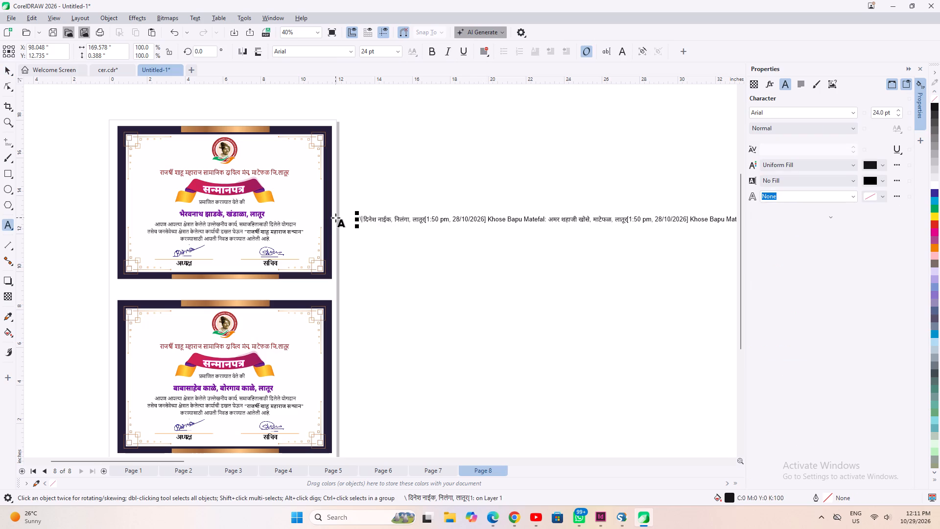
key("Right")
key("BackSpace")
key("BackSpace")
key("BackSpace")
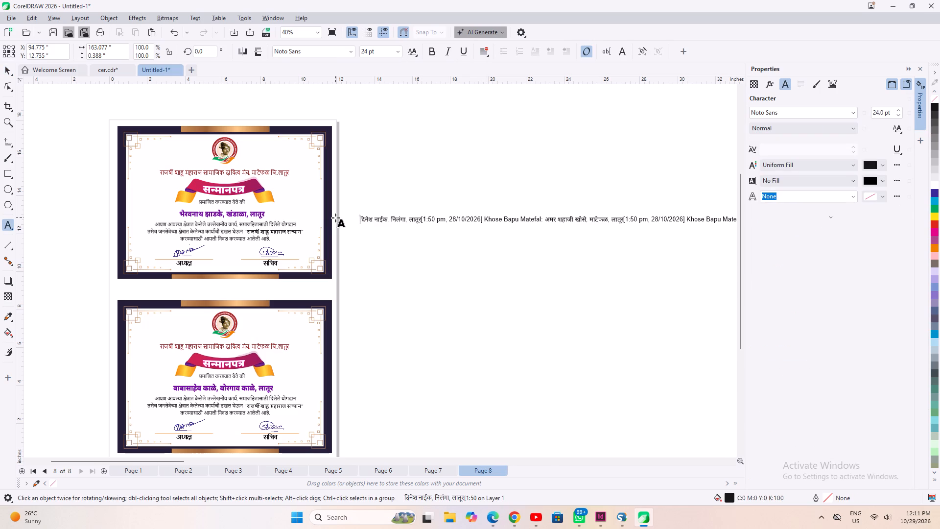
key("shift+Right")
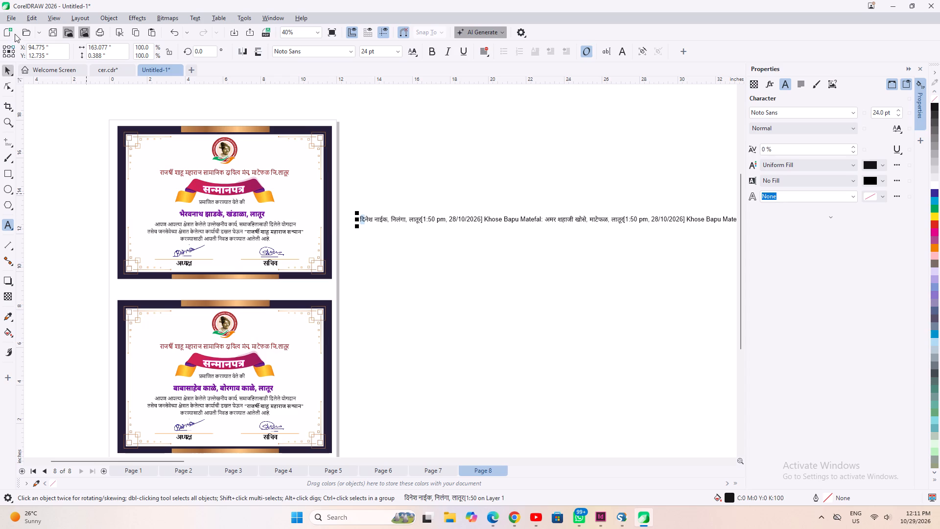
left_click(6, 67)
Copy both certificates and the recipient list from page 8 onto a new page 9.
left_click(77, 99)
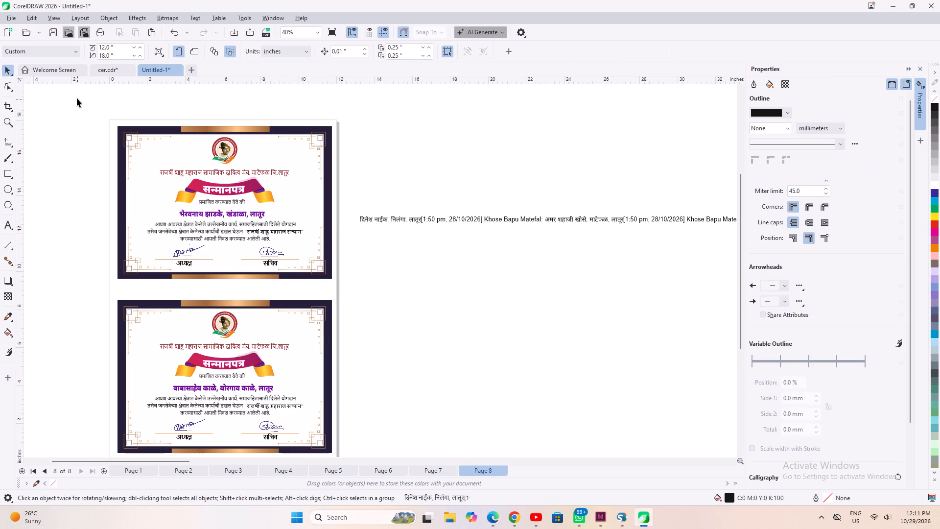
left_click_drag(77, 96, 343, 450)
left_click(409, 188, "shift")
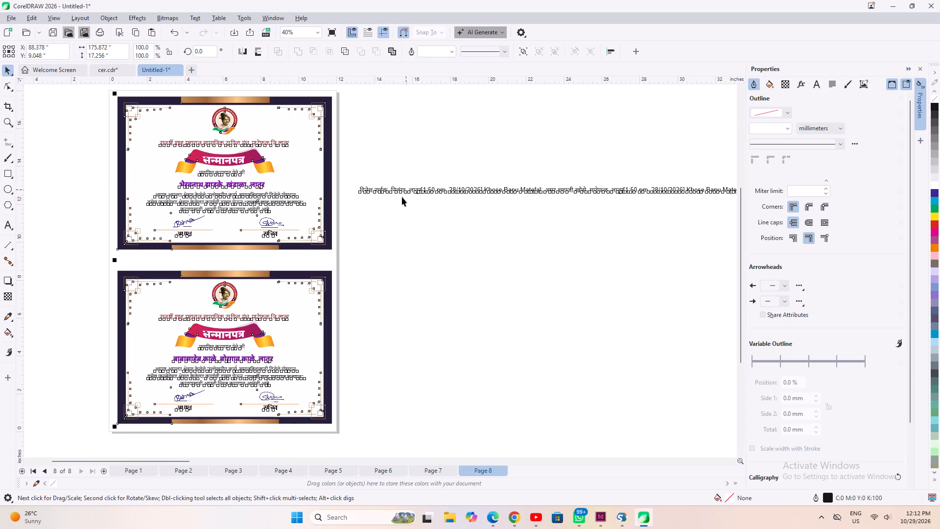
key("ctrl+c")
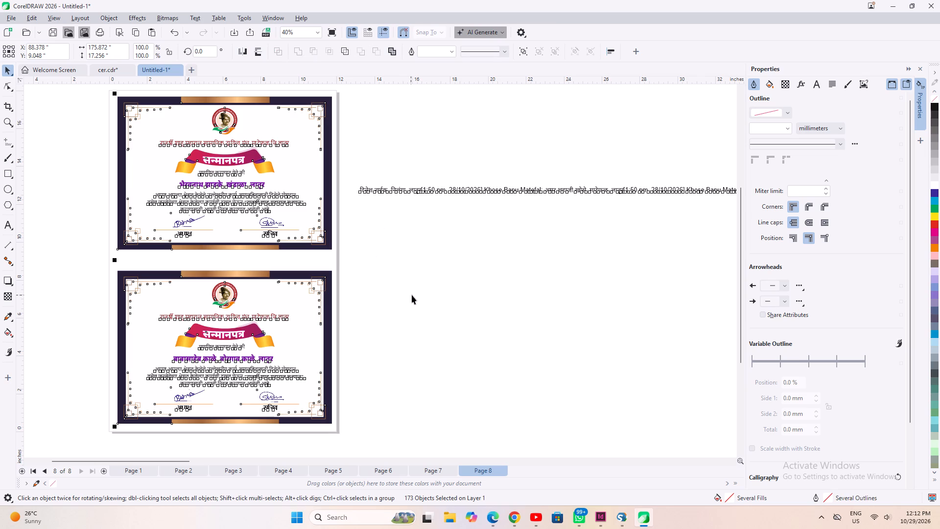
left_click(412, 295)
key("Page_Down")
key("Return")
key("ctrl+v")
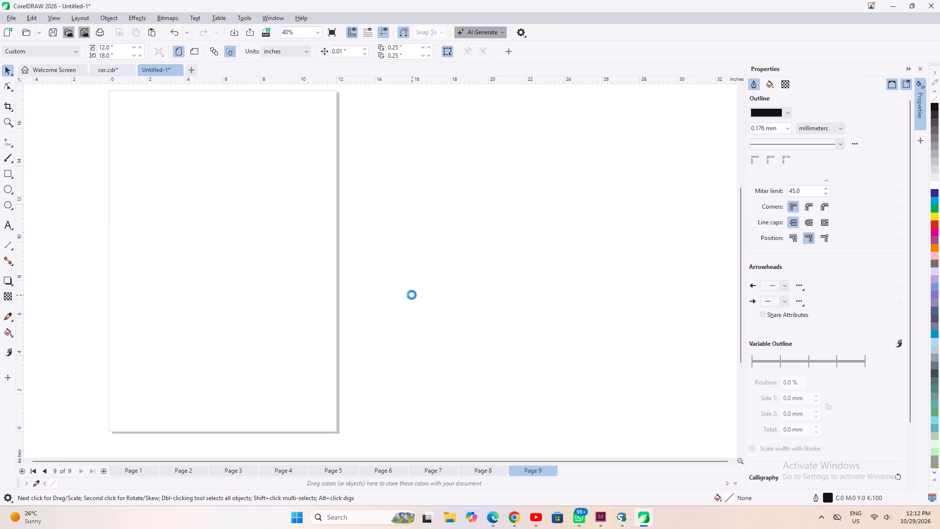
left_click(451, 324)
Cut the first recipient's name and place from the start of the list beside page 9.
left_click(381, 184)
scroll(381, 184, "up", 1)
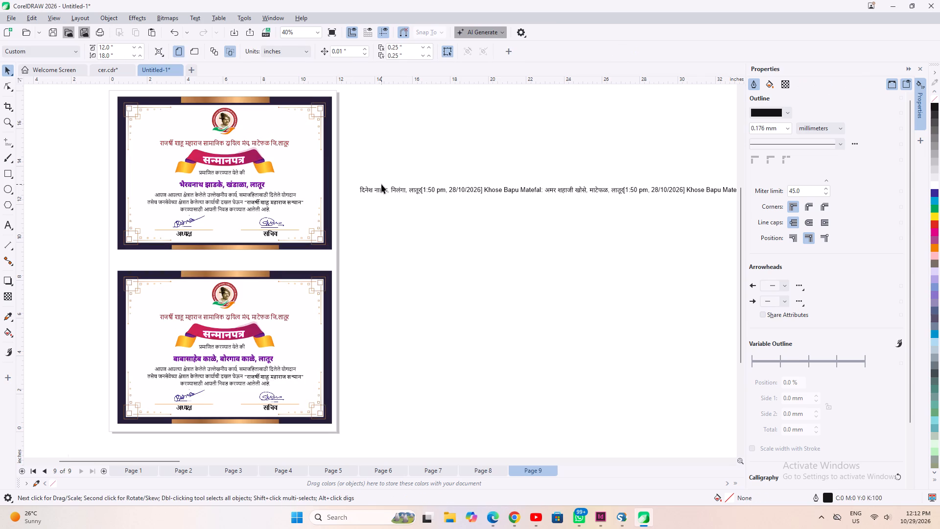
scroll(381, 184, "up", 3)
left_click(381, 199)
left_click(387, 193)
key("space")
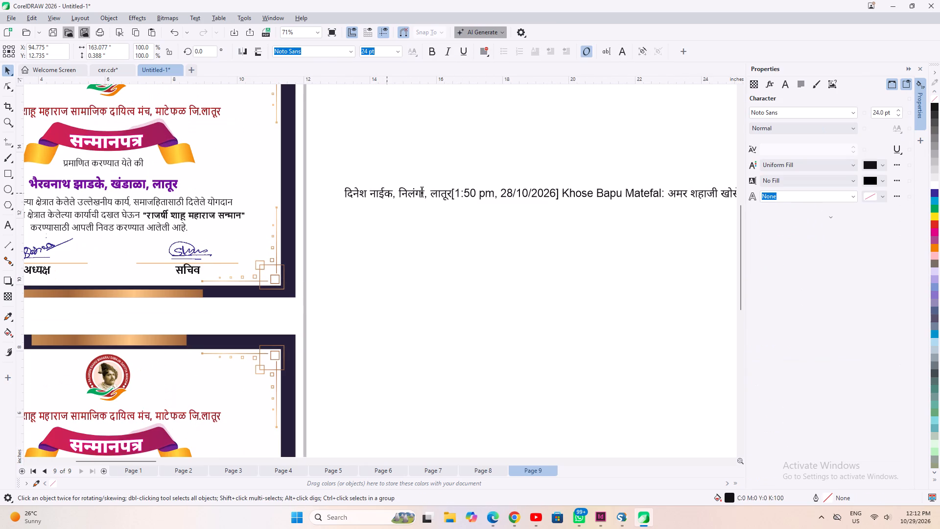
left_click_drag(451, 193, 318, 185)
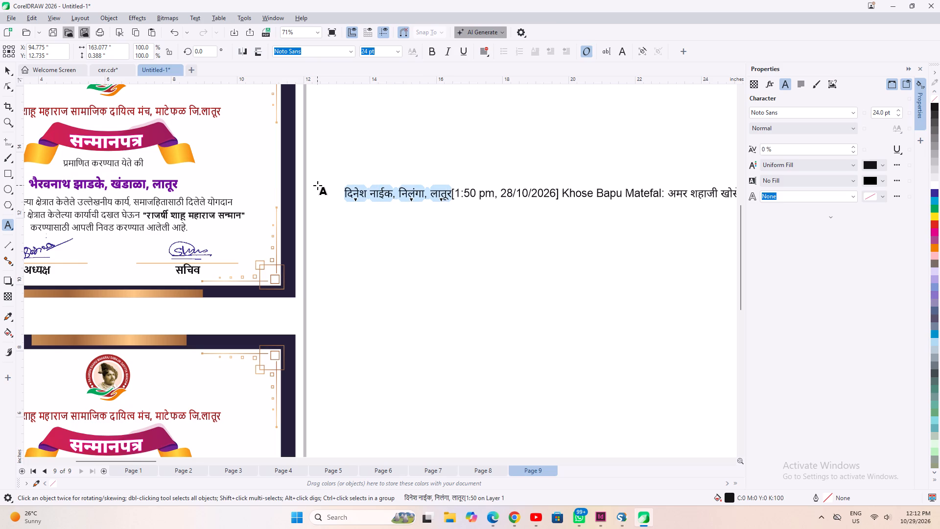
key("ctrl+x")
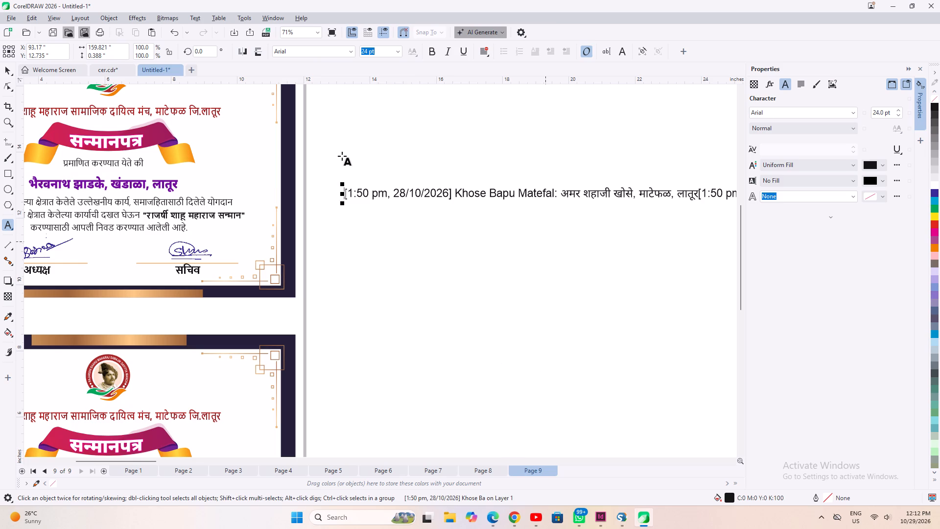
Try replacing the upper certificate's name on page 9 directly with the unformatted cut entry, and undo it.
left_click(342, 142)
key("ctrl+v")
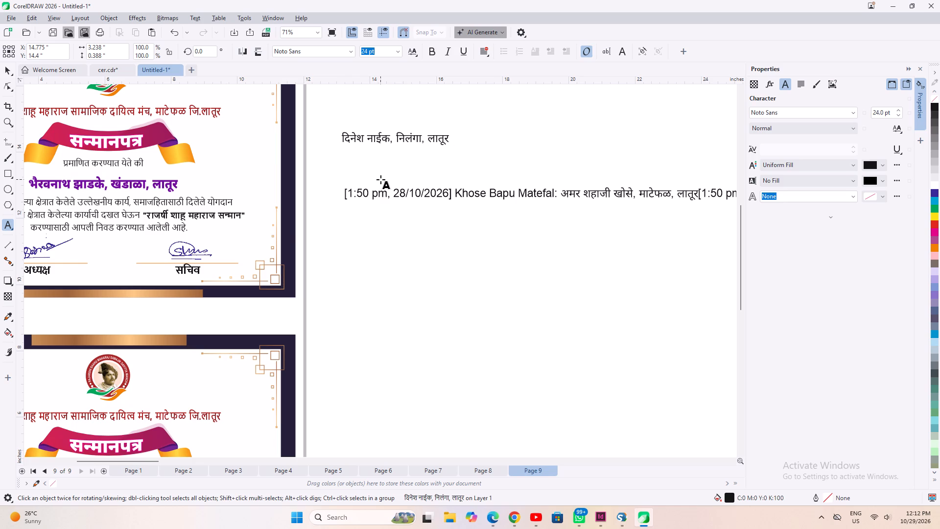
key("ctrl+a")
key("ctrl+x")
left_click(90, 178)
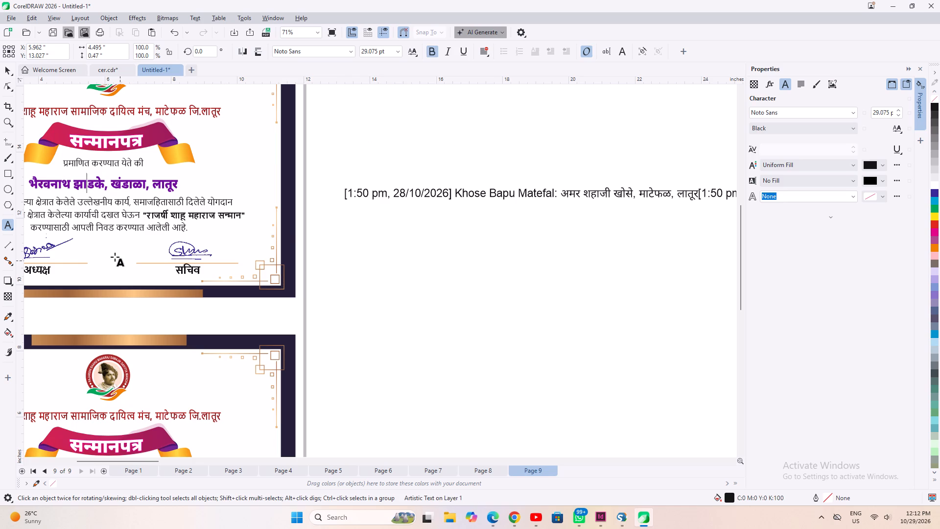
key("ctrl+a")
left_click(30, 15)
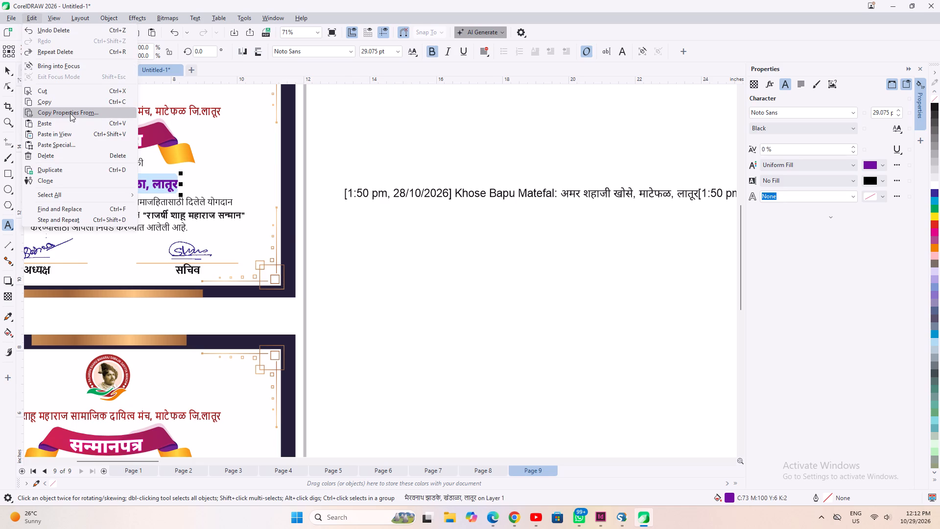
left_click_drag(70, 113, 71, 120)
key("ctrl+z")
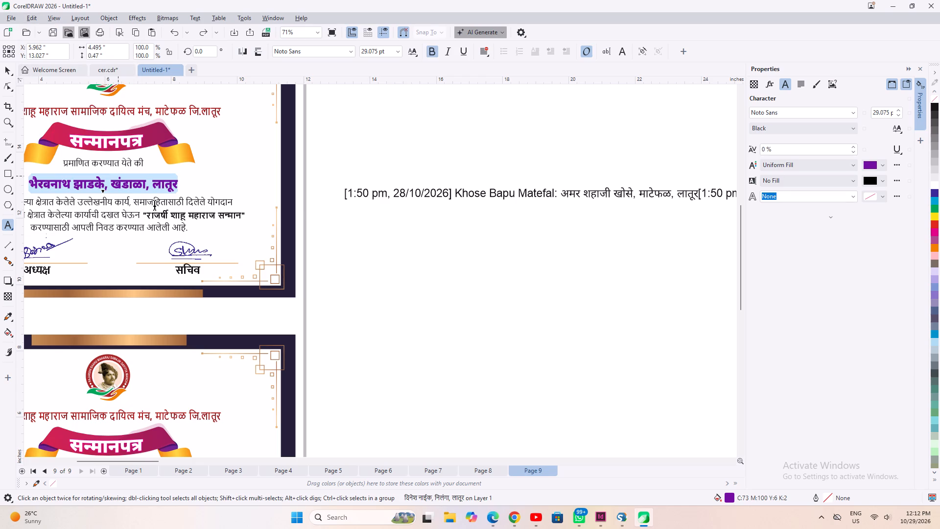
Paste the cut entry above the list and copy the outline, fill and text properties onto it from page 9's upper certificate name.
left_click(330, 146)
key("ctrl+v")
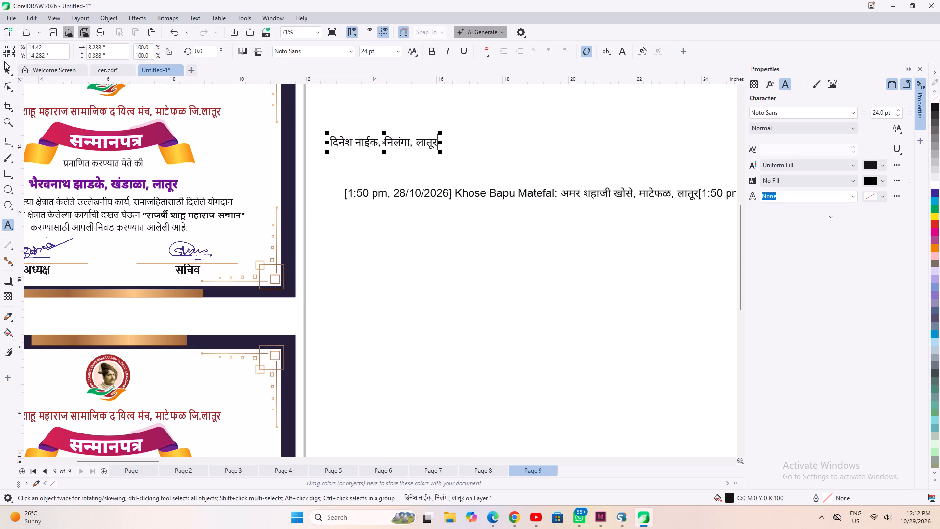
left_click(4, 69)
left_click(28, 19)
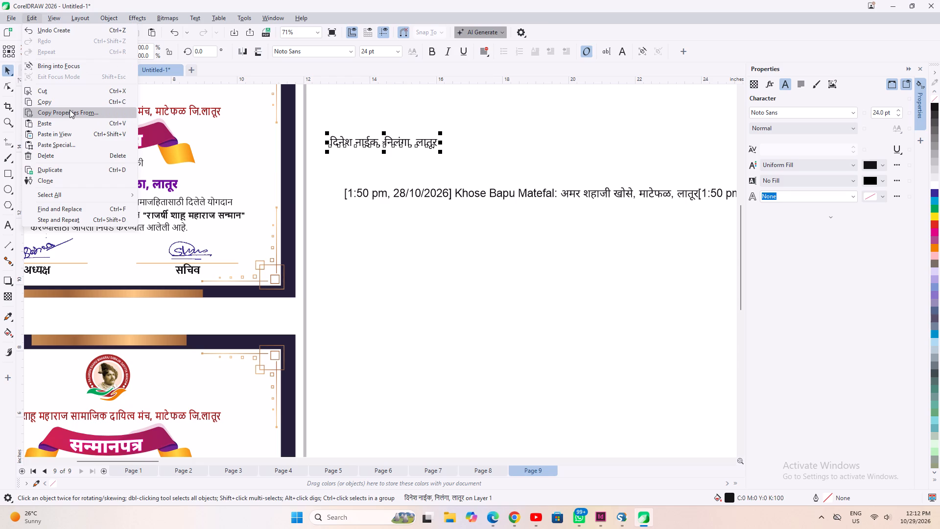
left_click(70, 110)
left_click(479, 280)
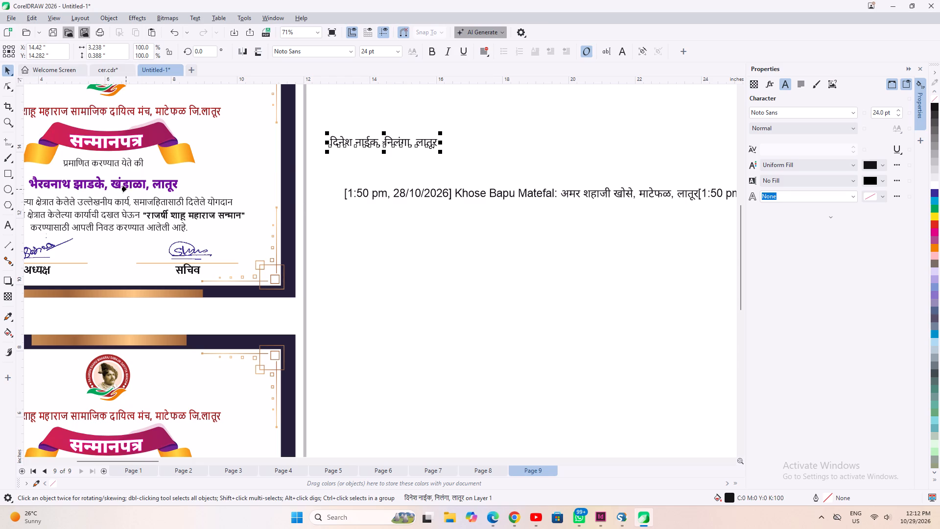
left_click(125, 187)
Cut the formatted entry and use it to replace the name on page 9's upper certificate.
key("space")
key("ctrl+a")
key("ctrl+x")
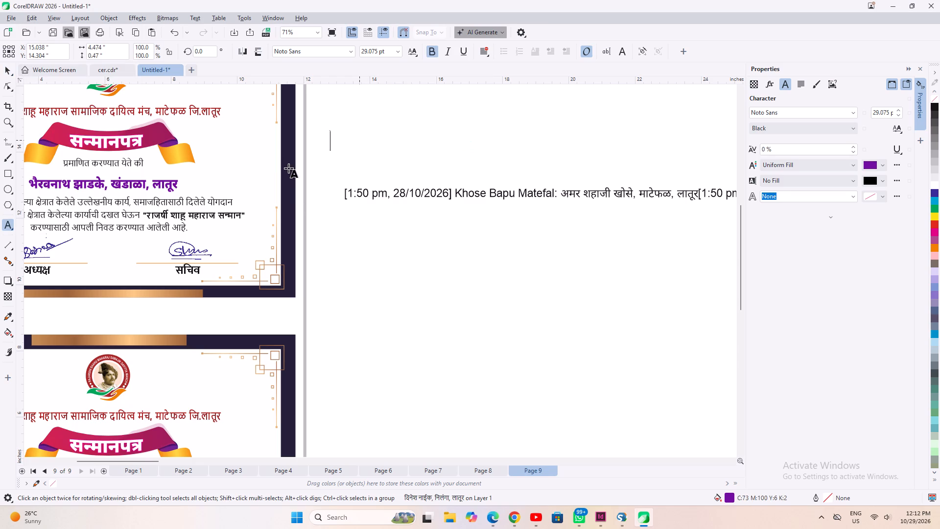
left_click(145, 179)
key("ctrl+a")
key("ctrl+v")
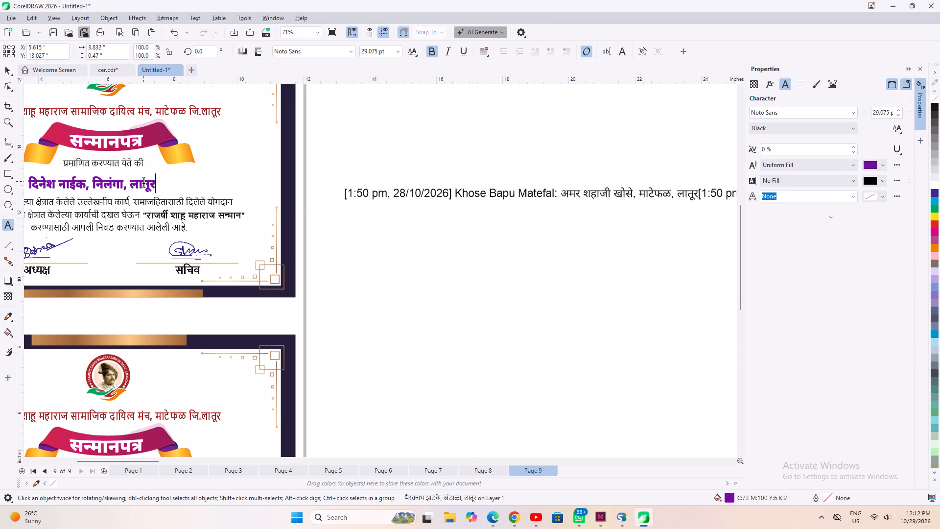
Align the upper certificate's new name on page 9 to the horizontal centre of the body paragraph.
scroll(359, 269, "down", 4)
scroll(106, 183, "up", 2)
scroll(127, 218, "up", 4)
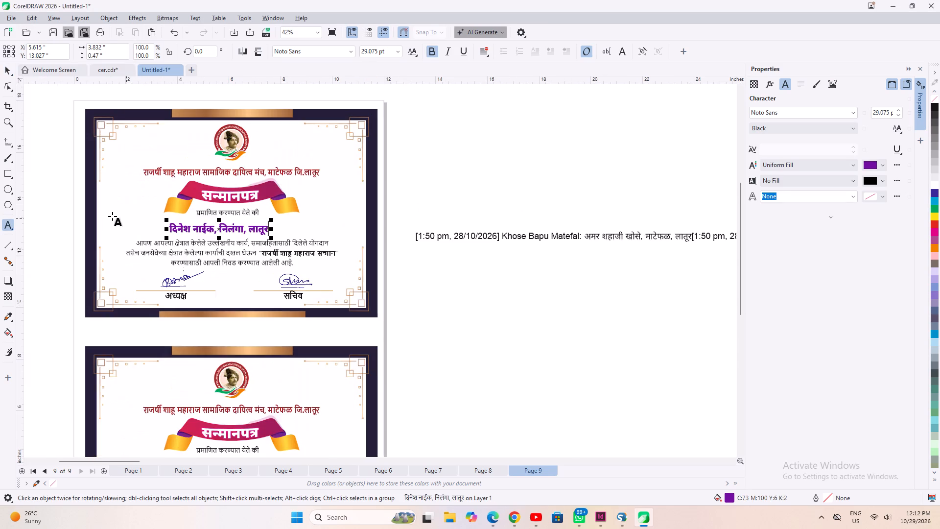
left_click(12, 76)
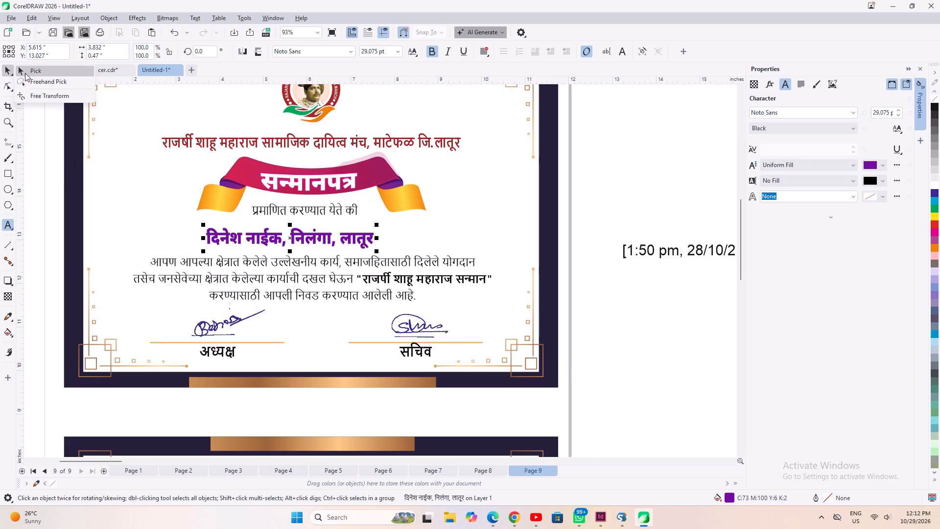
left_click(25, 73)
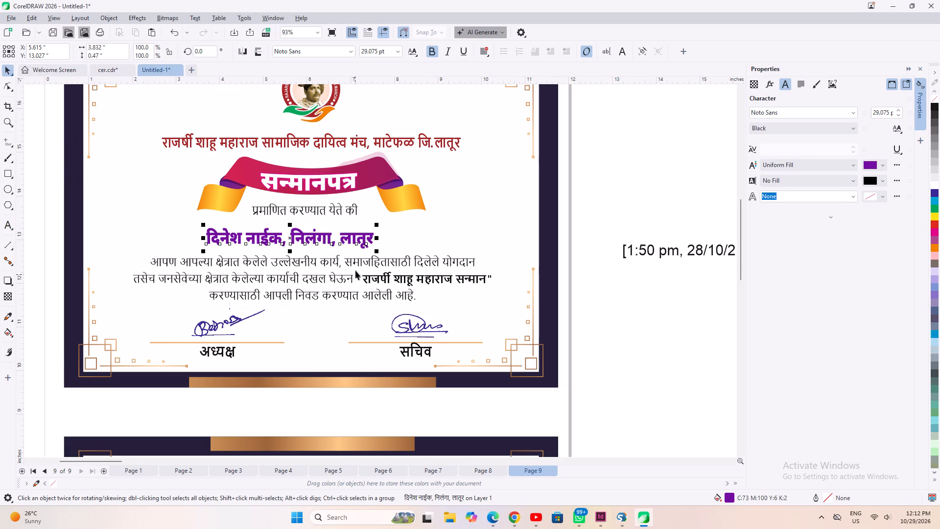
left_click(357, 266, "shift")
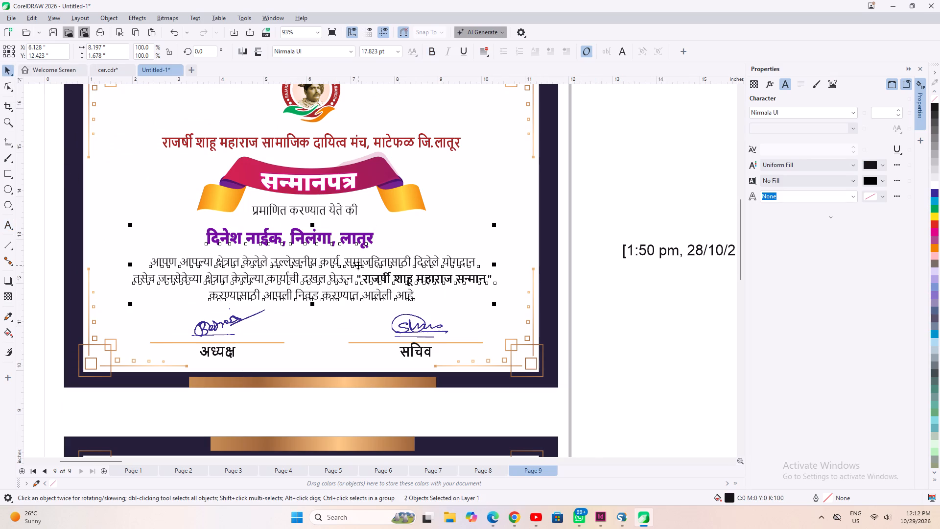
key("c")
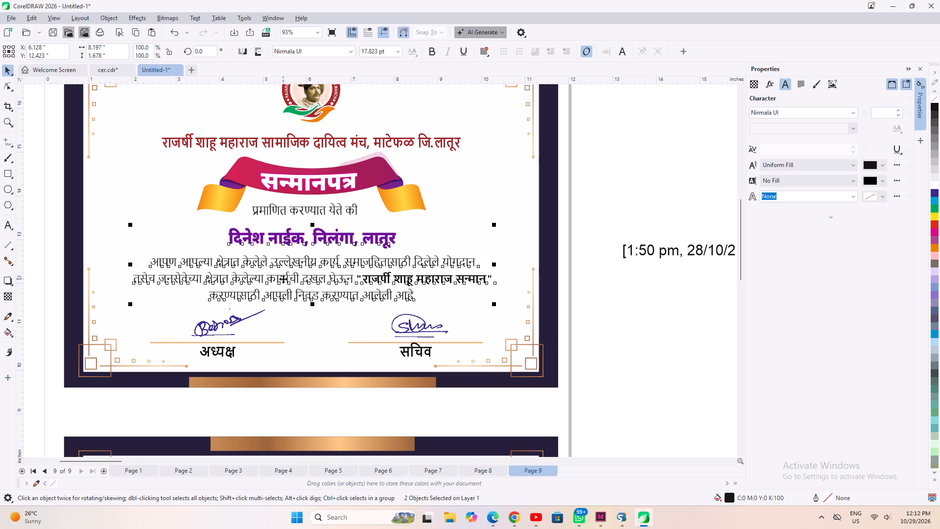
left_click(634, 303)
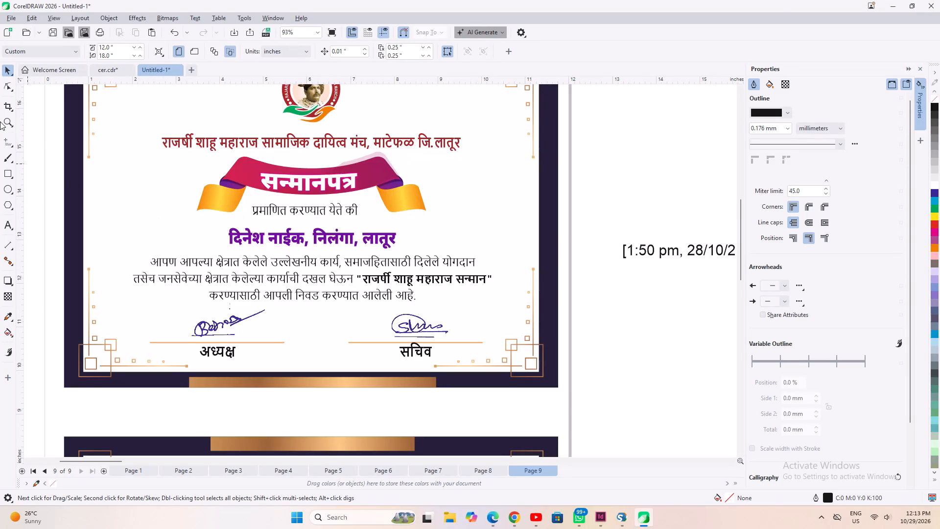
scroll(0, 121, "down", 2)
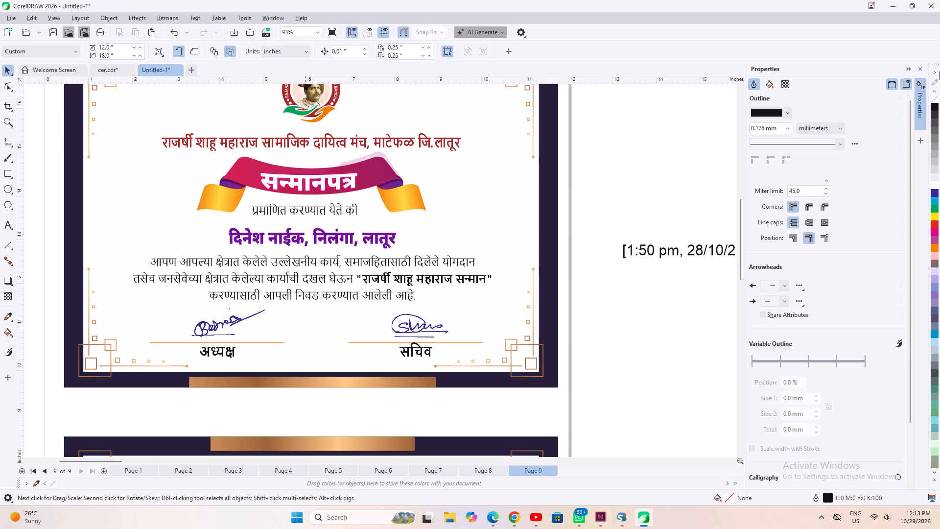
Delete the timestamp and sender prefix in front of the first entry of the recipient list beside page 9.
left_click(920, 70)
left_click(754, 253)
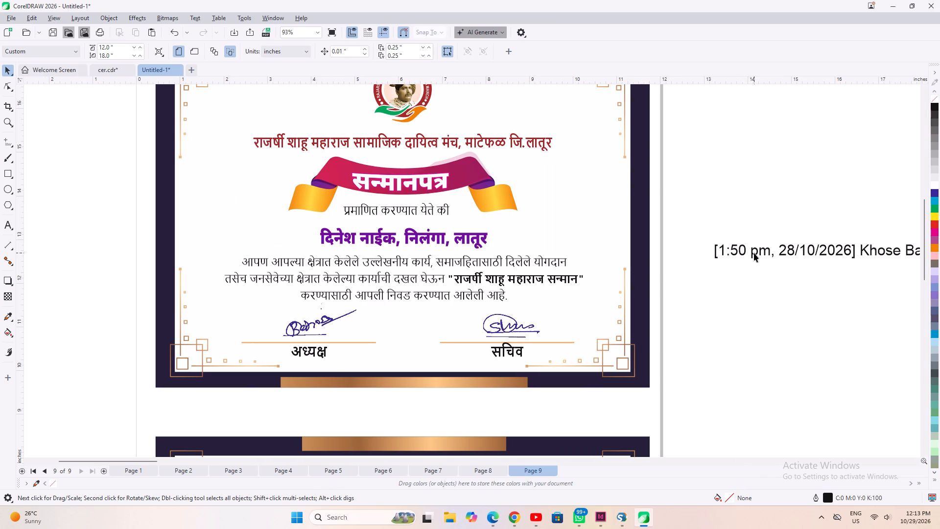
key("space")
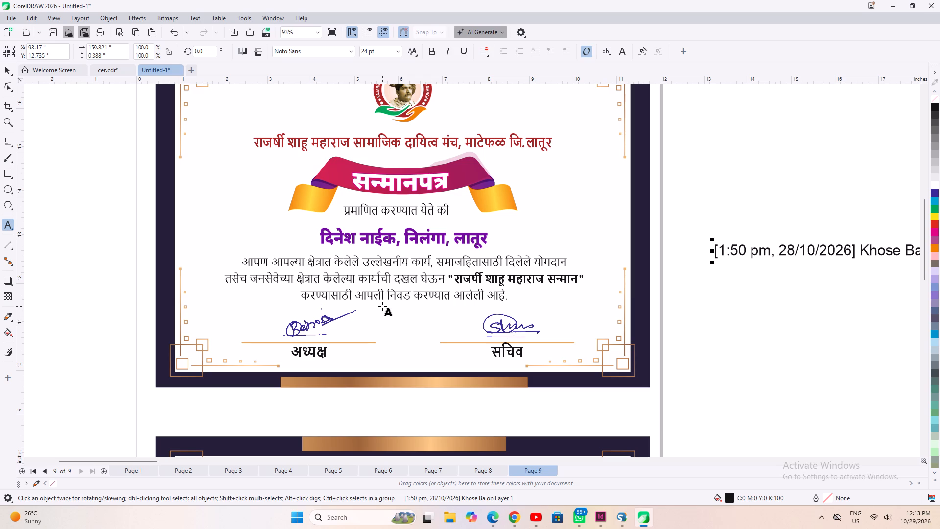
scroll(346, 331, "down", 2)
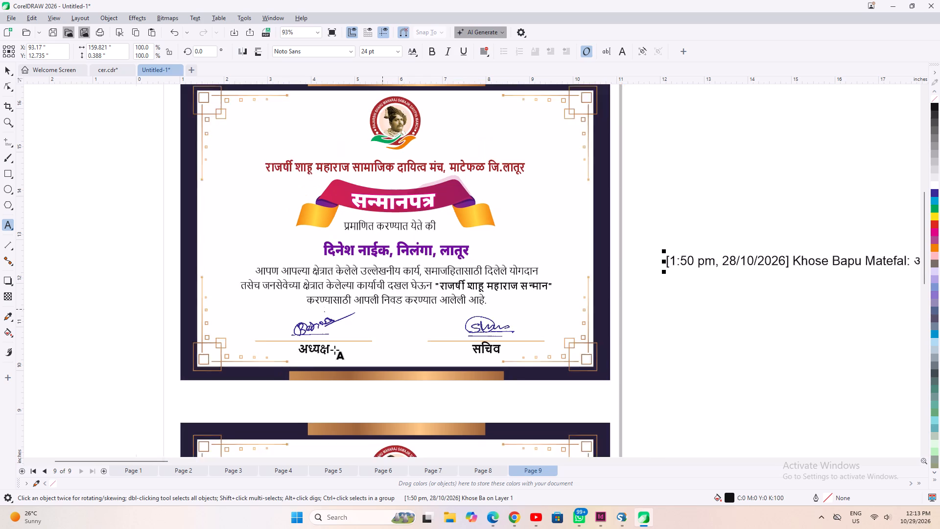
left_click(7, 225)
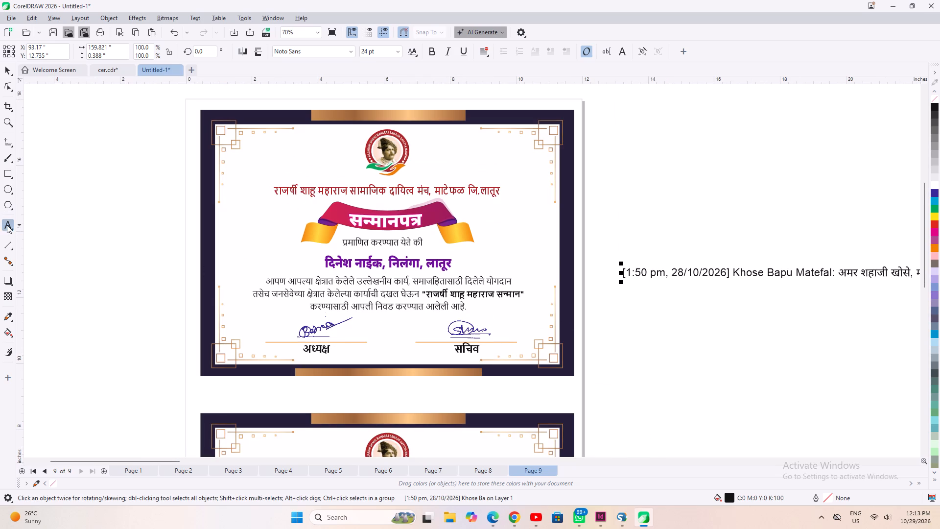
left_click_drag(838, 271, 548, 270)
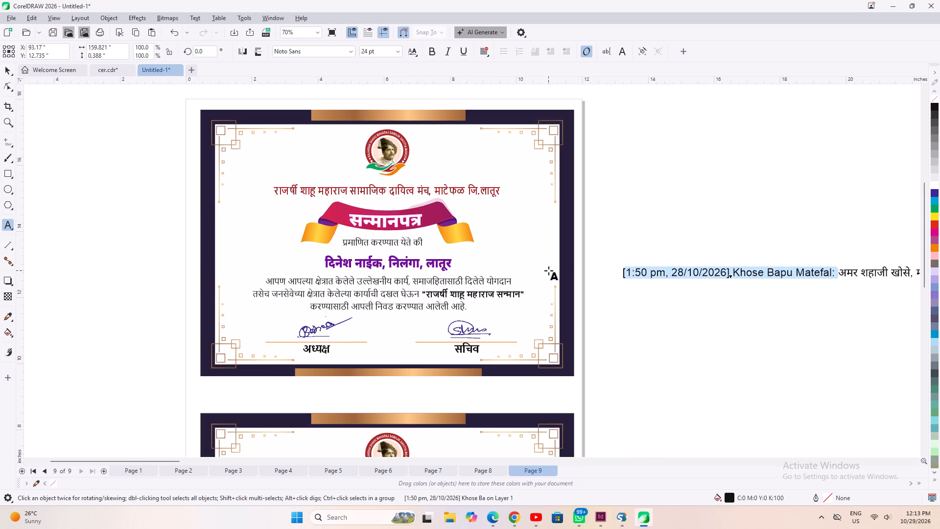
key("BackSpace")
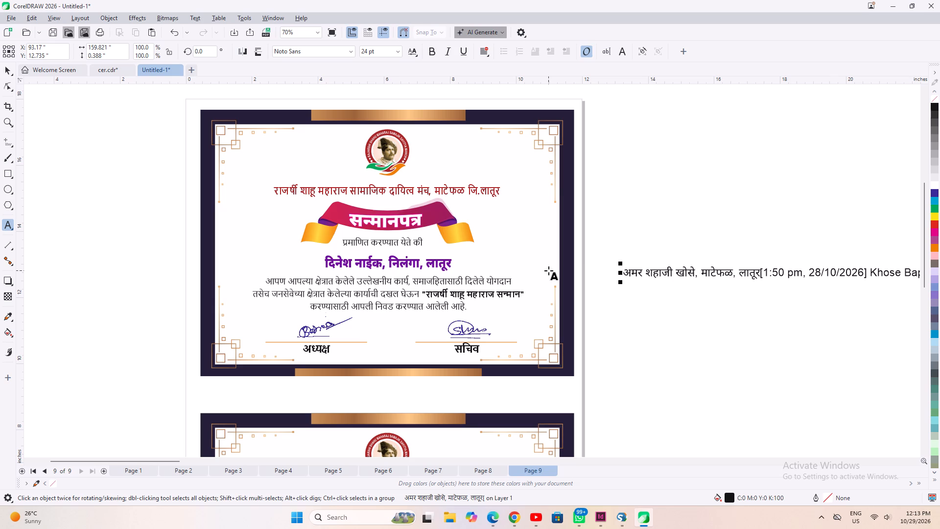
key("Right")
key("Left")
key("BackSpace")
Cut the first name-and-place entry from the recipient list and place it as separate text just above the list.
key("shift+Right")
key("shift+Right")
key("shift+Right")
key("shift+Right")
key("shift+Right")
key("shift+Right")
key("shift+Right")
key("shift+Right")
key("shift+Right")
key("shift+Right")
key("shift+Right")
key("shift+Right")
key("shift+Right")
key("shift+Right")
key("shift+Right")
key("shift+Right")
key("shift+Right")
key("shift+Right")
key("shift+Right")
key("shift+Right")
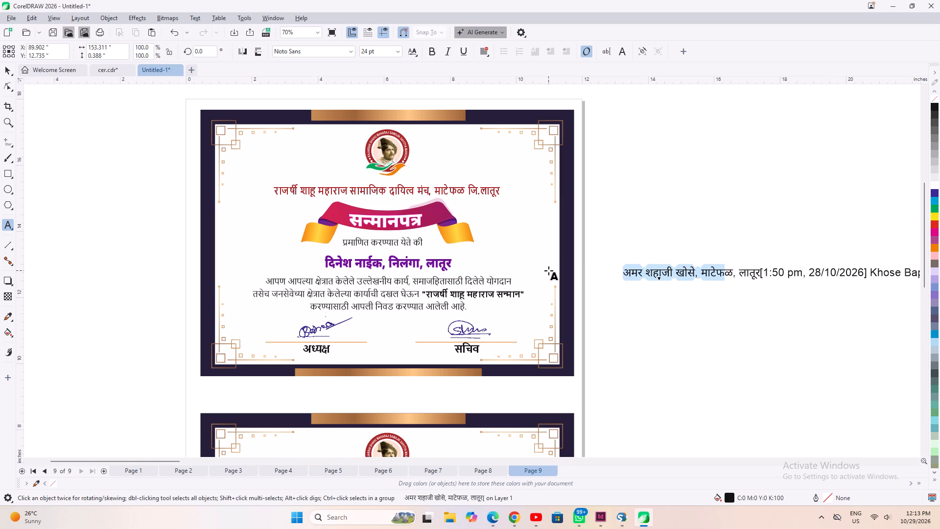
key("shift+Right")
key("shift+Right")
key("shift+Right")
key("shift+Right")
key("shift+Right")
key("shift+Right")
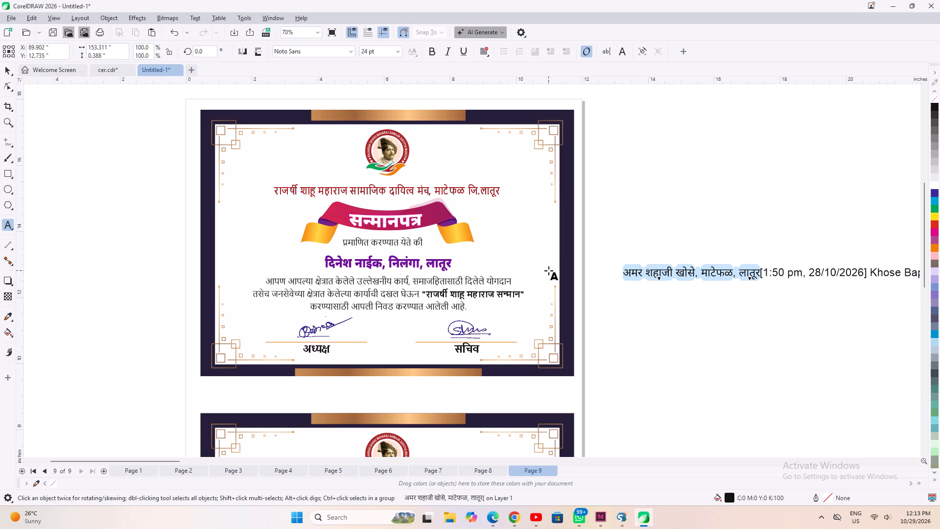
key("ctrl+x")
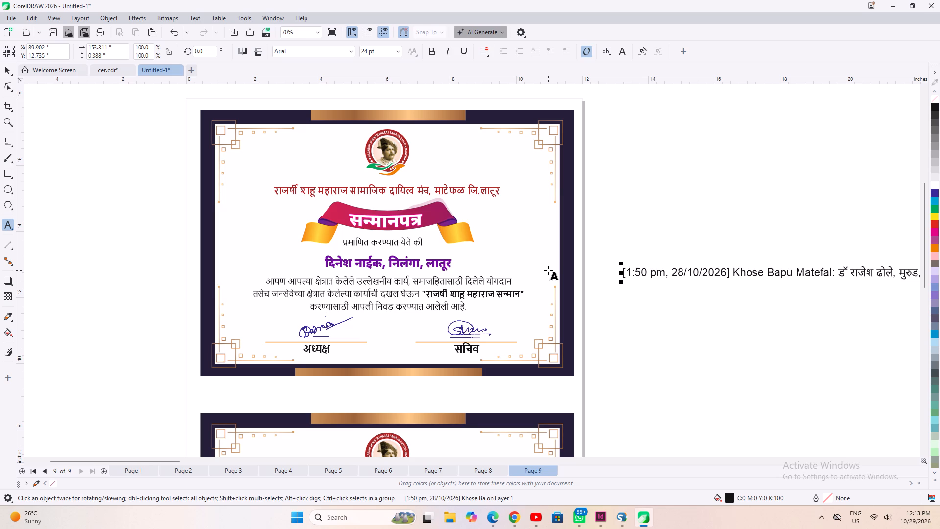
left_click(661, 212)
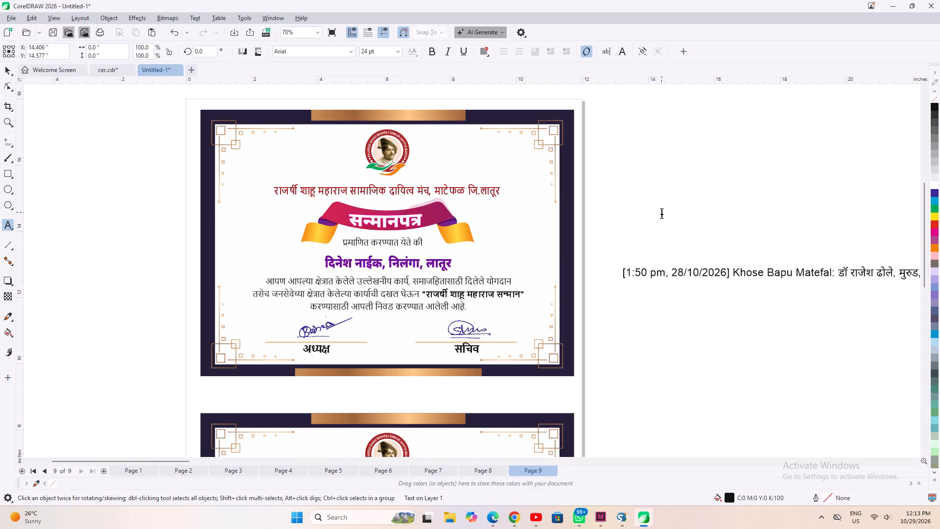
key("ctrl+v")
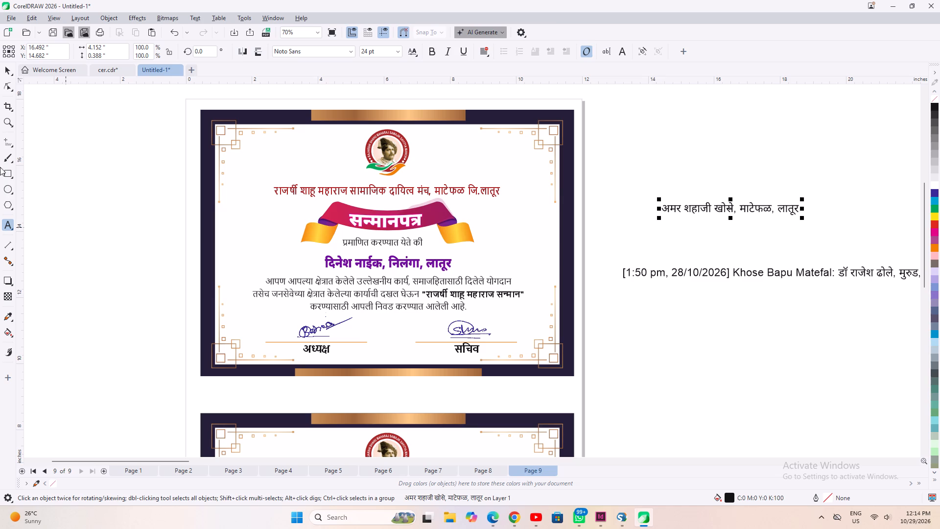
left_click(8, 72)
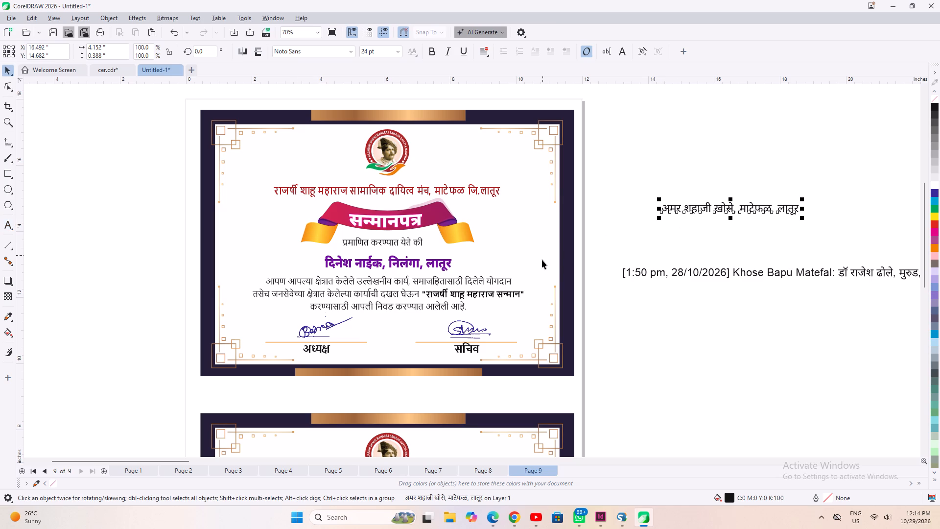
left_click_drag(705, 208, 663, 226)
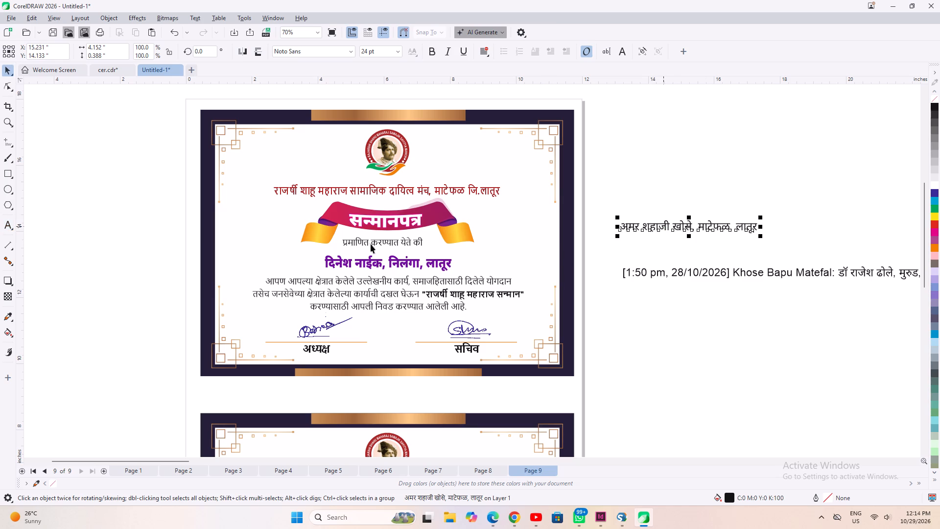
Cut the separated name-and-place entry above the recipient list and paste it as new text beside page 9's lower certificate.
left_click(364, 264)
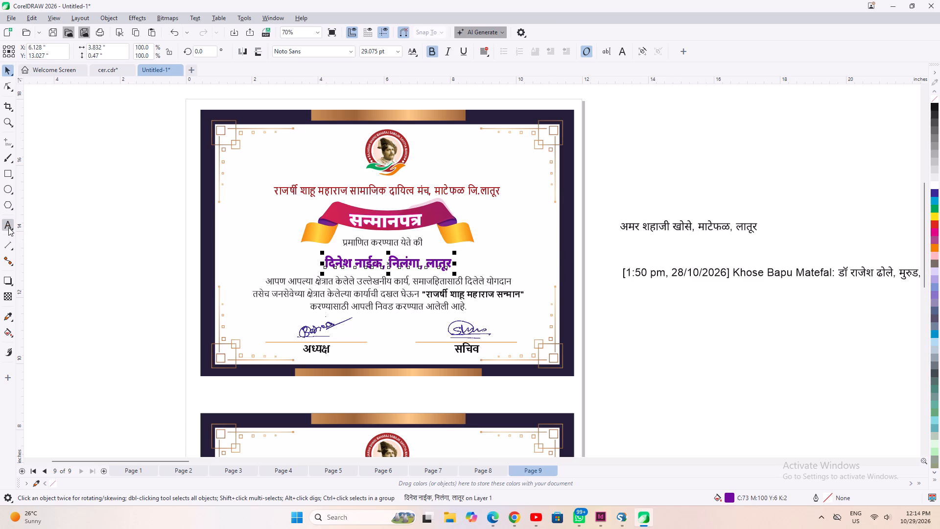
left_click(8, 227)
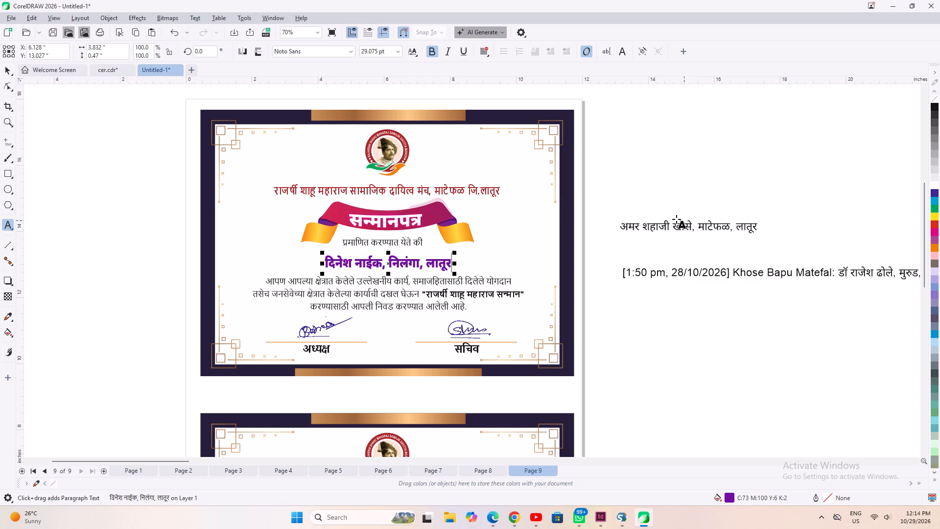
left_click(666, 223)
key("ctrl+a")
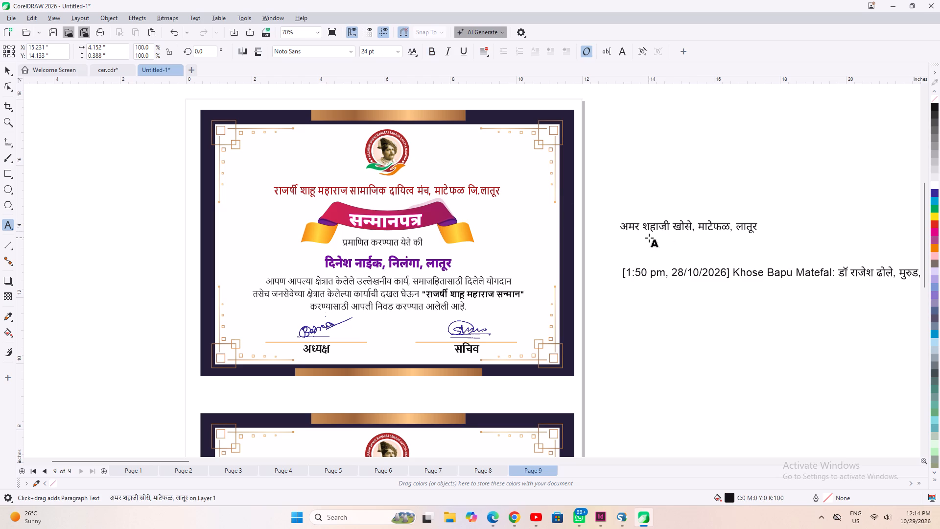
key("ctrl+x")
scroll(518, 235, "down", 4)
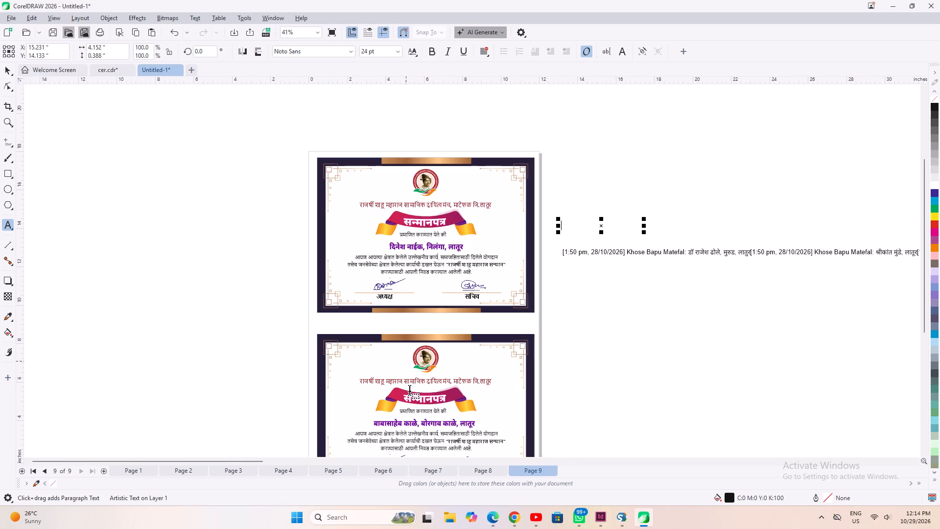
left_click(573, 433)
key("ctrl+v")
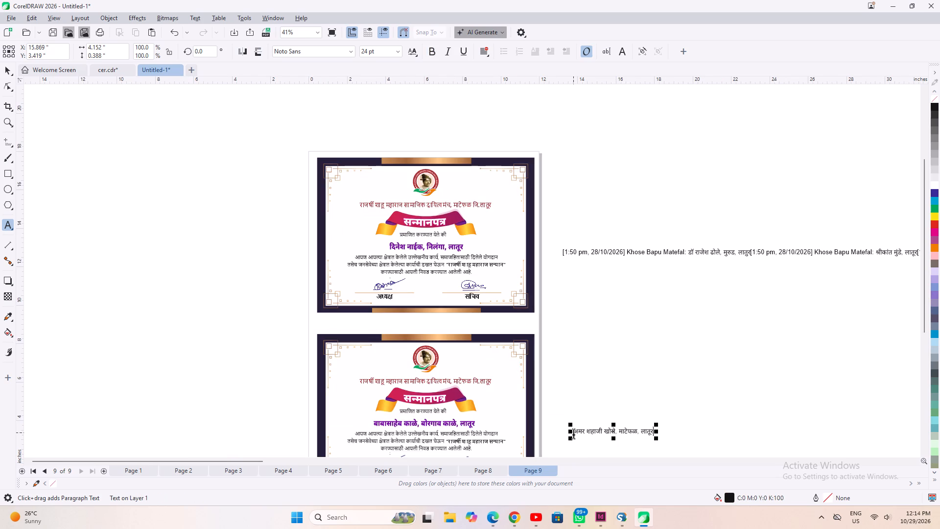
Copy the outline pen, outline color, fill and text properties from the lower certificate's purple name onto the pasted entry.
left_click(29, 17)
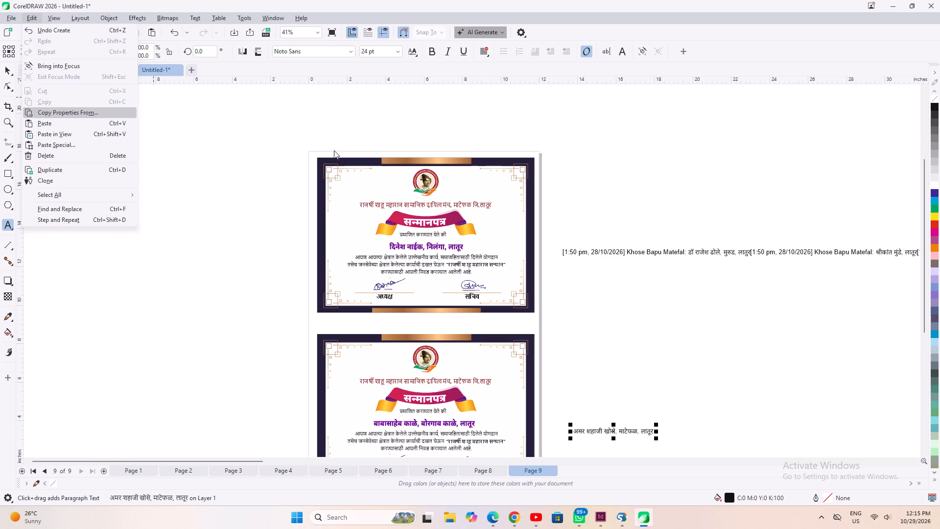
left_click(85, 115)
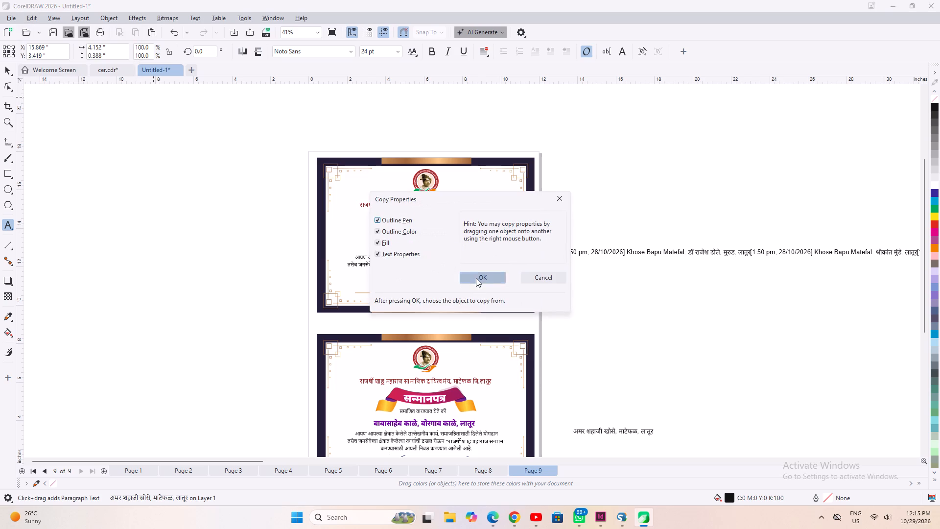
left_click(476, 277)
left_click(437, 424)
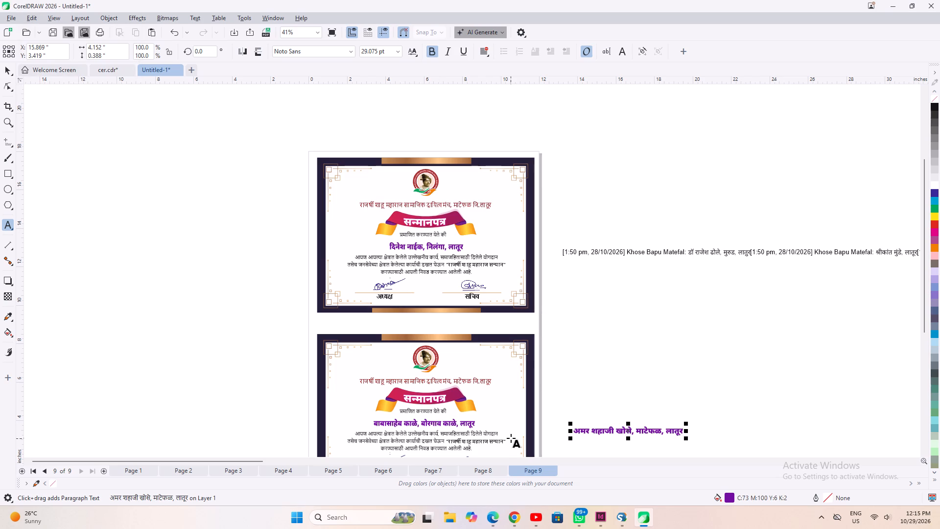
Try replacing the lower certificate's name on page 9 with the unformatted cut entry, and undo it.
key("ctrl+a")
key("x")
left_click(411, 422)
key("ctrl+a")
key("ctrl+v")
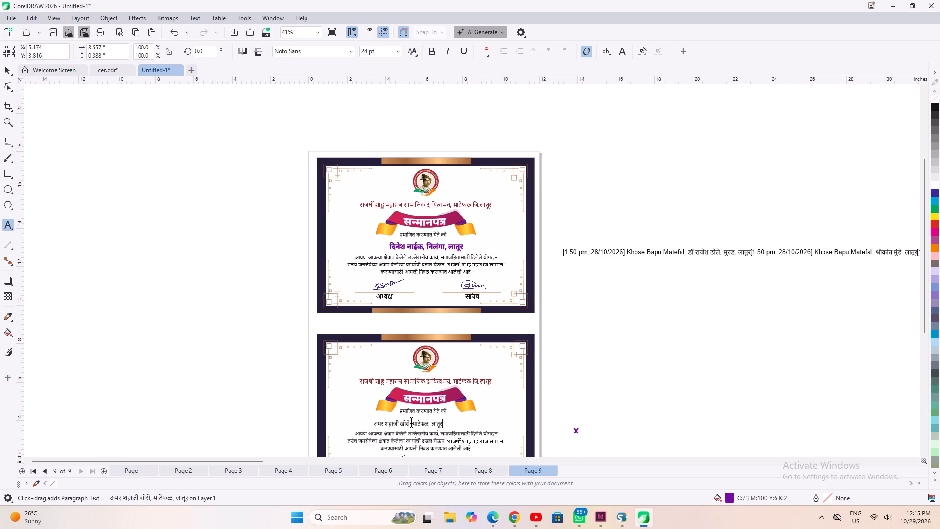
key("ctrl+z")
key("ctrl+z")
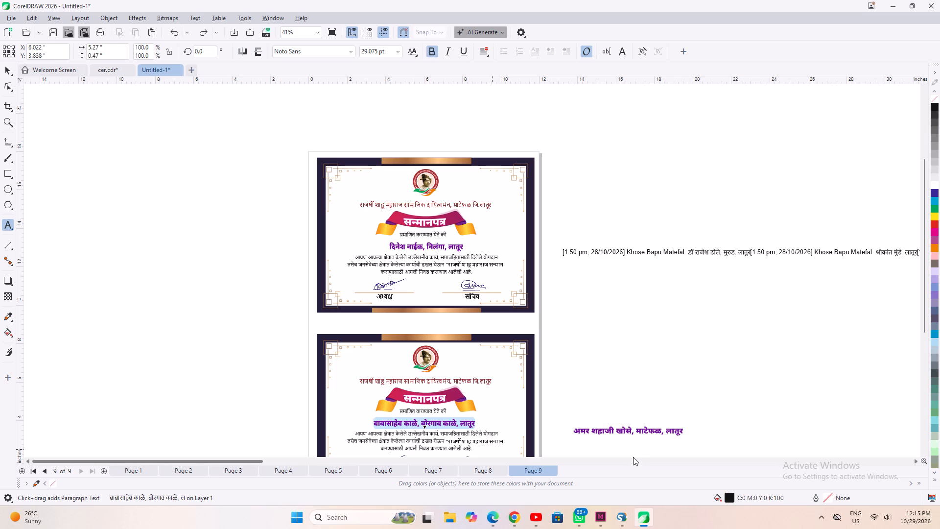
Cut the formatted entry and use it to replace the name on page 9's lower certificate.
left_click(625, 434)
left_click(625, 429)
key("Home")
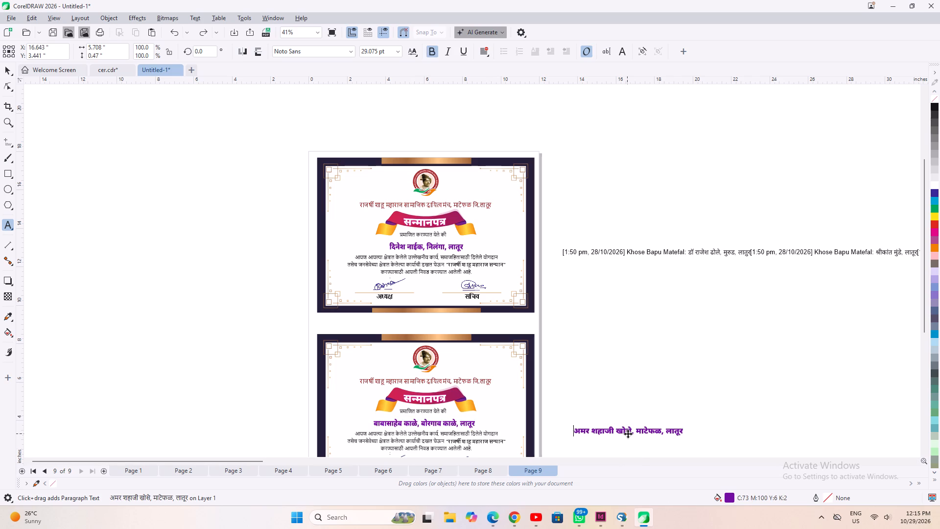
key("Right")
key("Left")
key("BackSpace")
key("BackSpace")
key("ctrl+a")
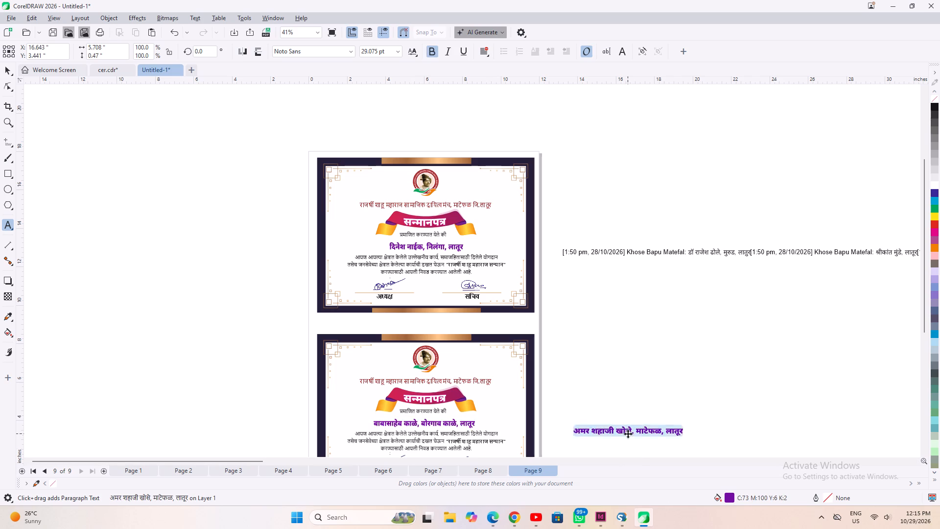
key("ctrl+x")
left_click(413, 420)
key("ctrl+a")
key("ctrl+v")
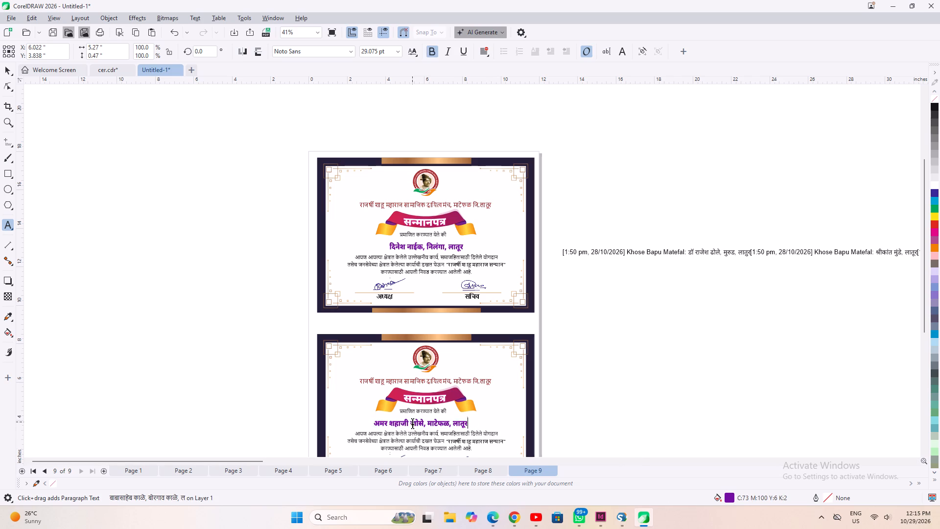
Align the lower certificate's new name on page 9 to the horizontal centre of the certificate's ornamental frame.
left_click(3, 71)
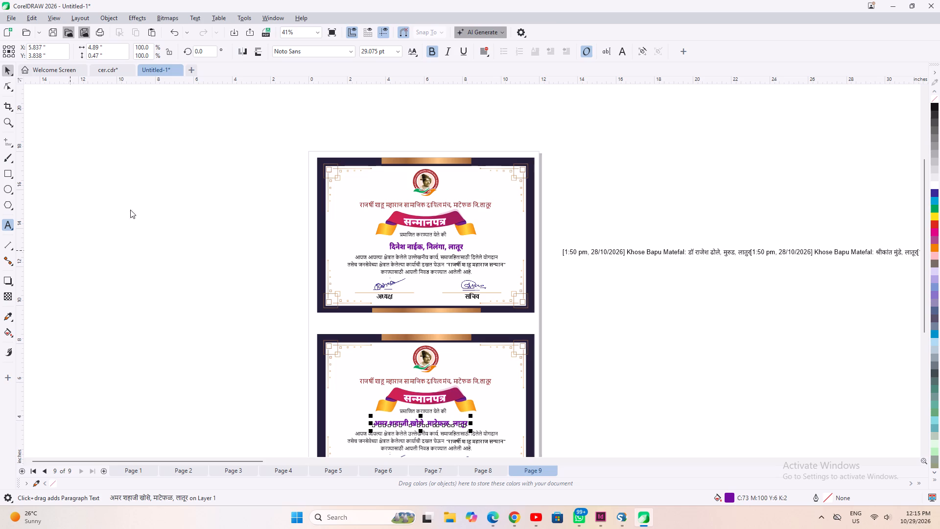
left_click(525, 417, "shift")
key("c")
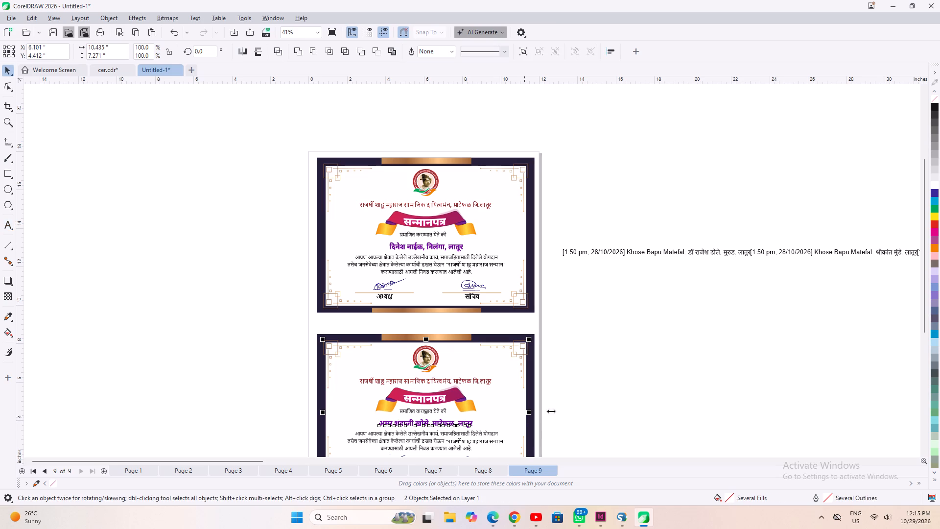
left_click(719, 393)
Delete the timestamp and sender prefix in front of the next entry at the start of the recipient list.
left_click(633, 255)
key("space")
left_click(589, 247)
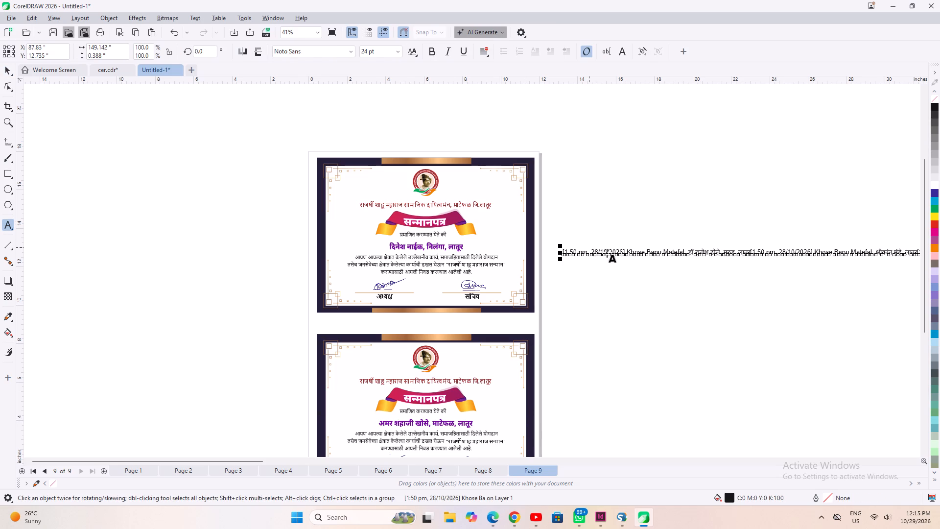
scroll(642, 235, "up", 2)
left_click_drag(702, 257, 591, 267)
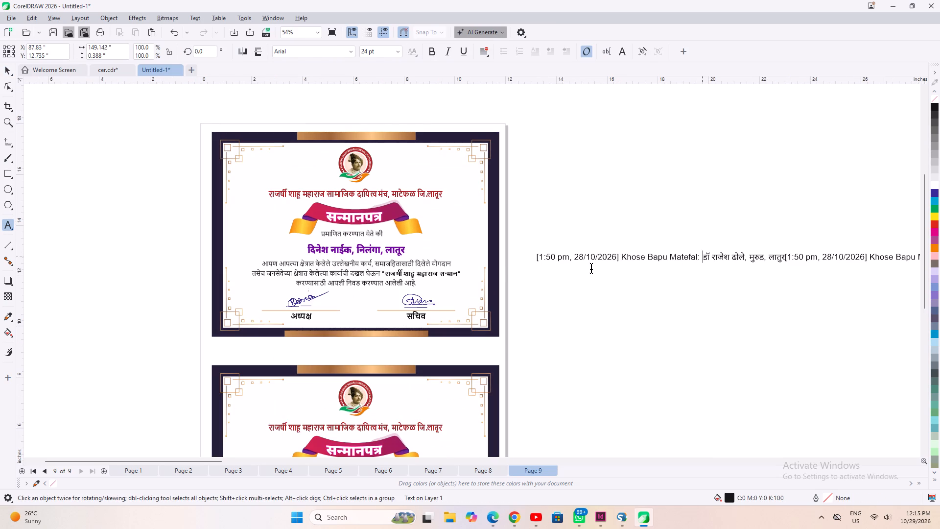
left_click_drag(591, 267, 503, 267)
key("BackSpace")
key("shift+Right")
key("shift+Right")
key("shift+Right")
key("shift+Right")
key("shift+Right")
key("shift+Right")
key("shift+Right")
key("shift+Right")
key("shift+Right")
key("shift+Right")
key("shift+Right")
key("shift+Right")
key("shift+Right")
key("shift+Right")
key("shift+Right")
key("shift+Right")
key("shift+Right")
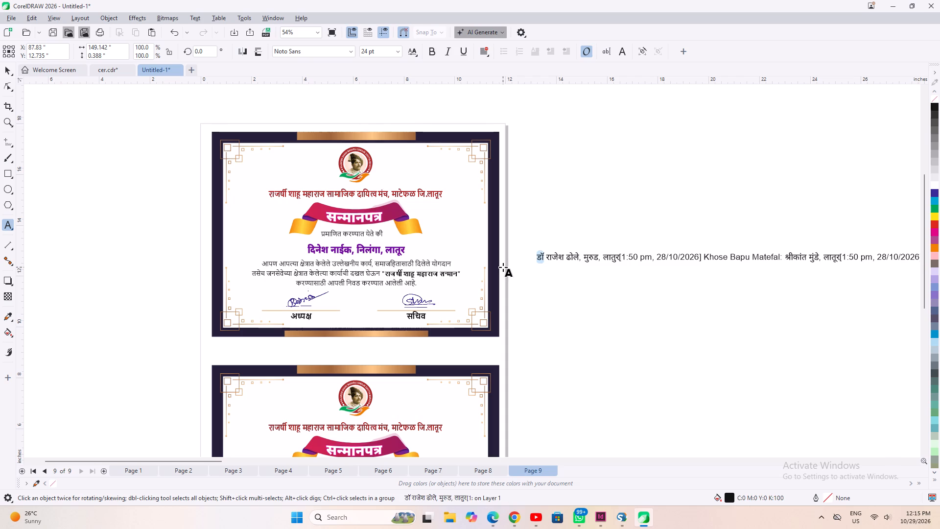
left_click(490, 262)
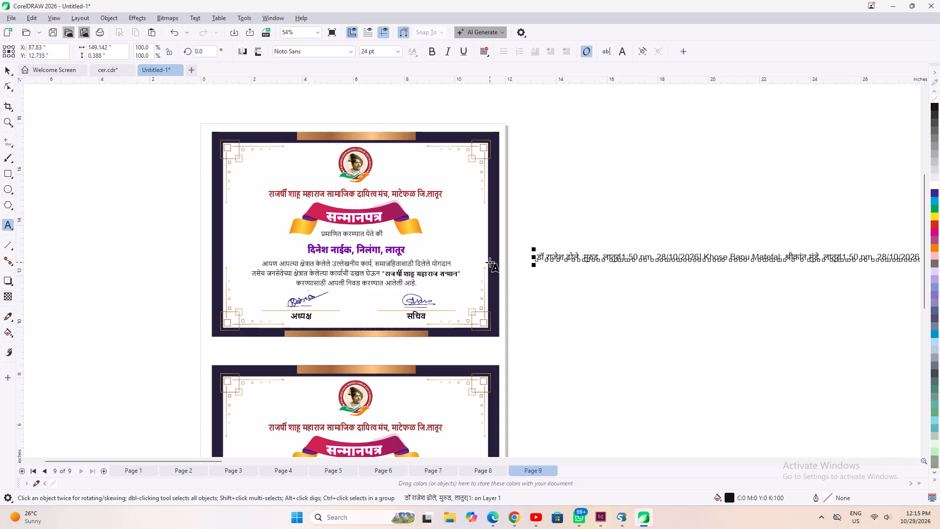
Copy both certificates and the recipient list from page 9 and paste them onto a newly added page 10.
left_click(11, 71)
left_click(537, 254)
scroll(179, 143, "down", 3)
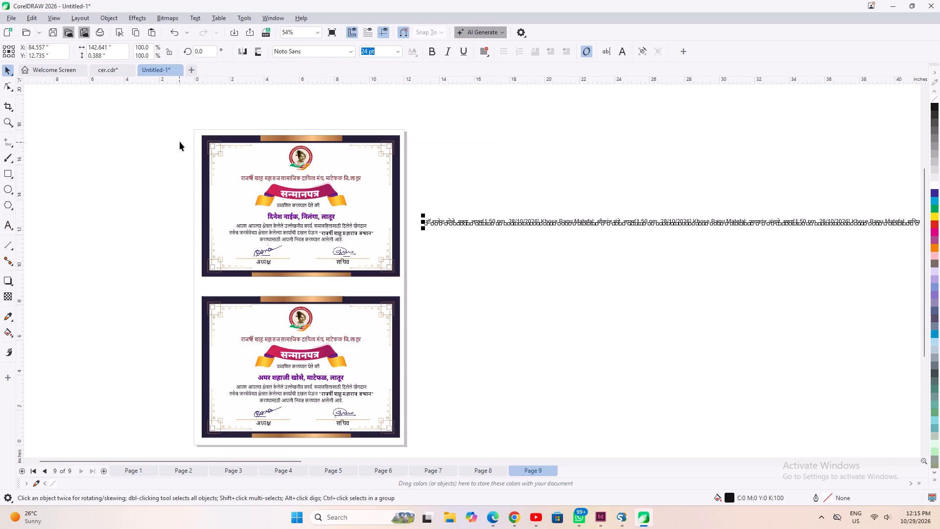
left_click_drag(154, 105, 422, 422, "shift")
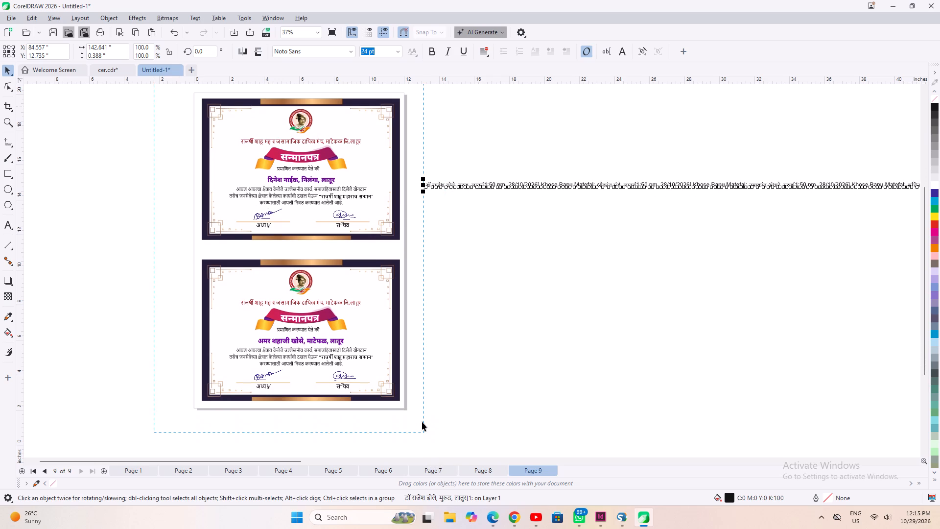
left_click_drag(422, 422, 420, 421, "shift")
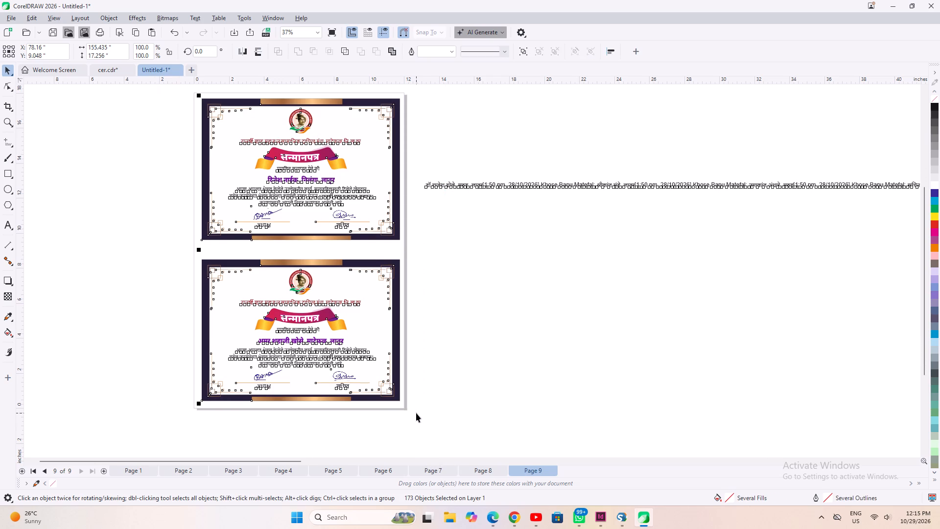
left_click(513, 190, "shift")
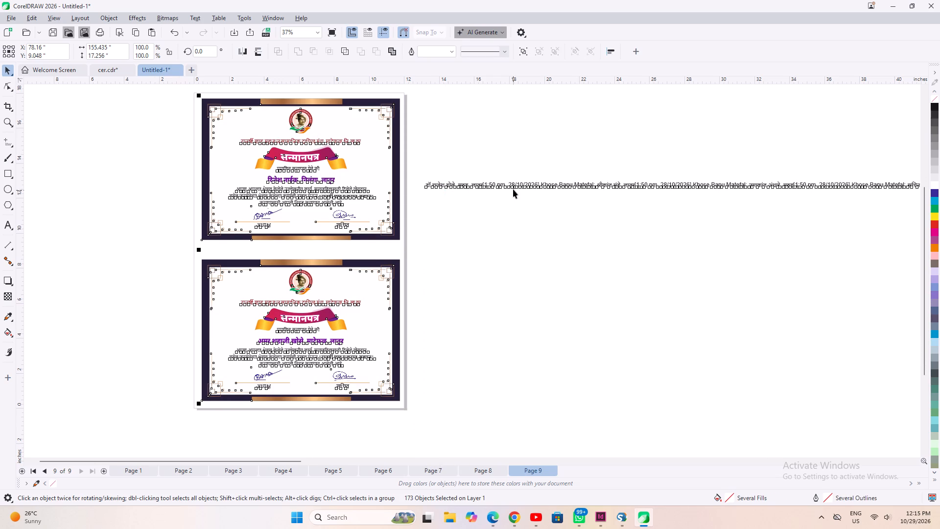
left_click(513, 186, "shift")
left_click(514, 287)
left_click(502, 186)
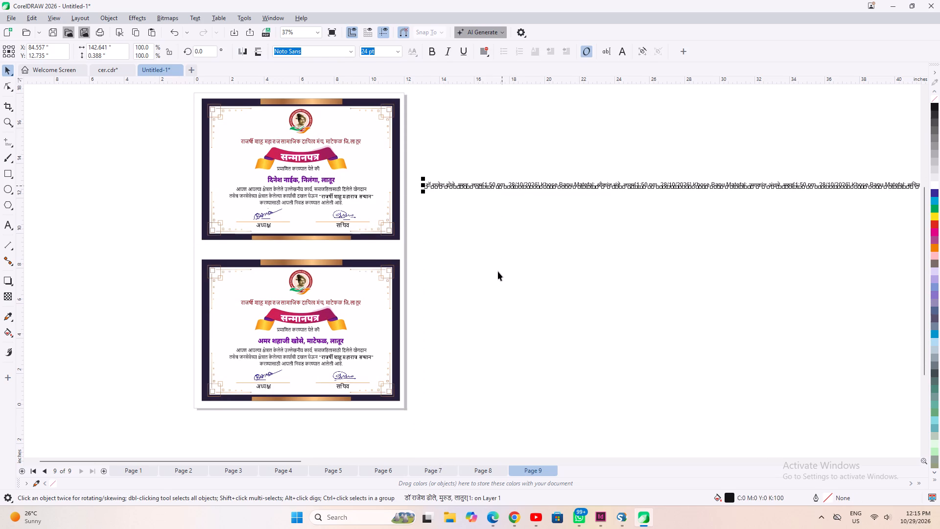
scroll(498, 272, "down", 2)
left_click_drag(201, 113, 463, 418, "shift")
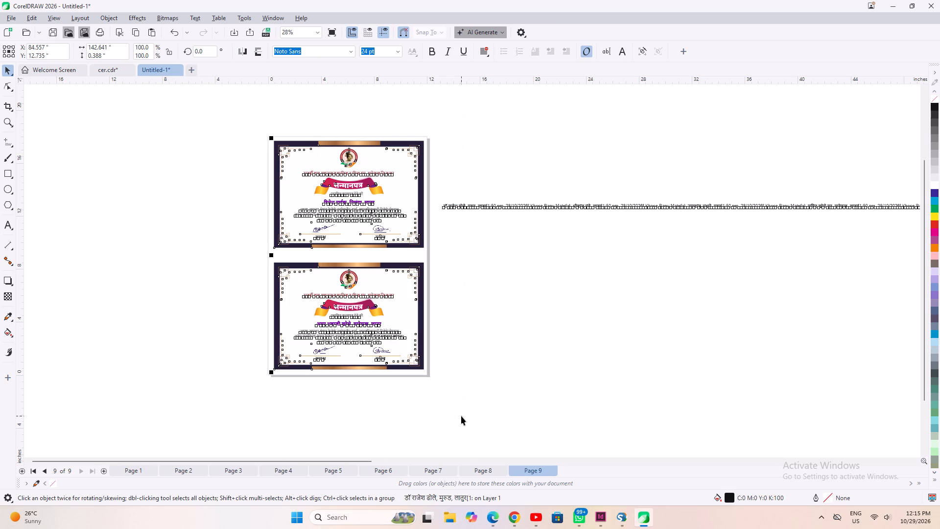
key("ctrl+c")
left_click(462, 395)
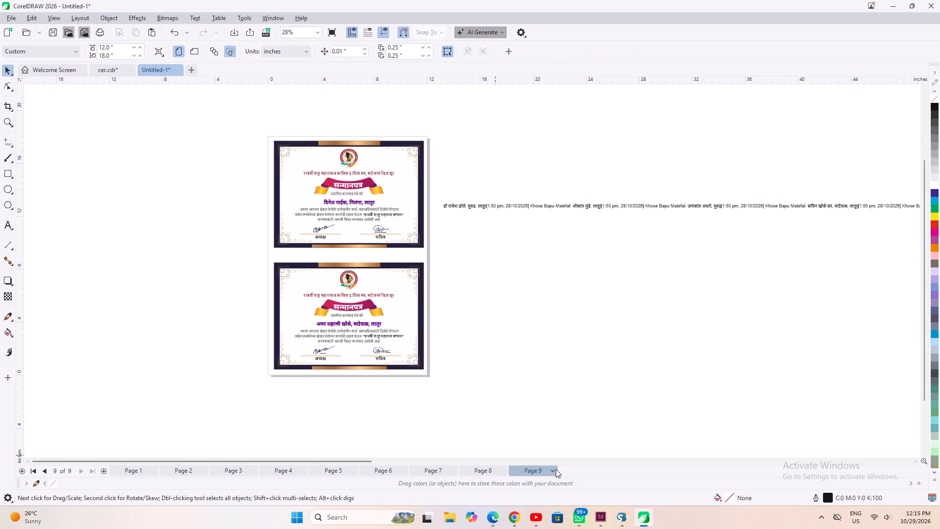
key("Page_Down")
key("Return")
key("ctrl+v")
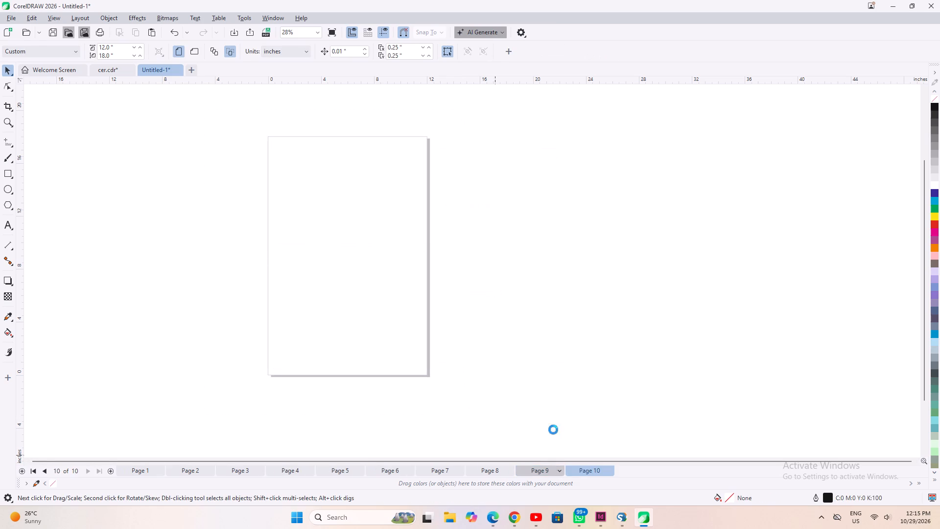
left_click(562, 330)
Cut the first entry from the recipient list and paste it as a separate text object in the empty area below the list.
left_click(453, 206)
scroll(454, 206, "up", 4)
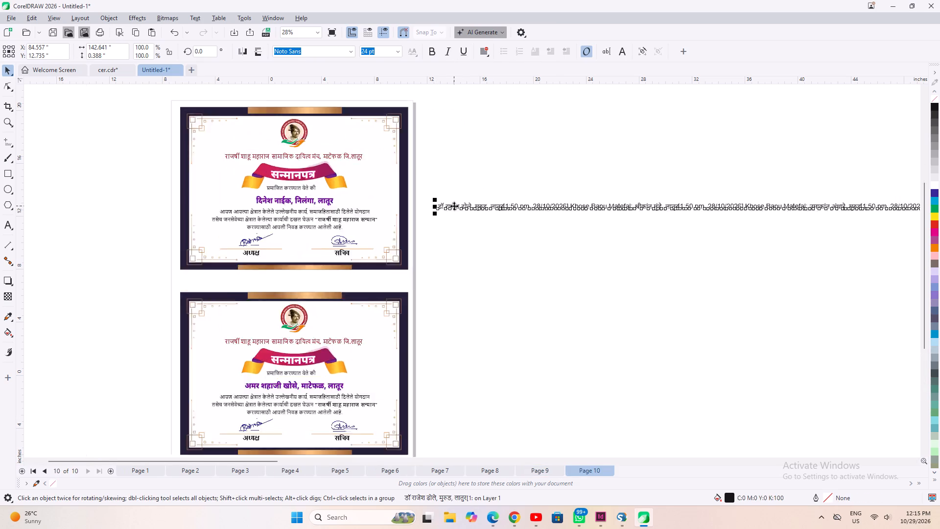
scroll(454, 206, "up", 5)
key("space")
left_click(569, 207)
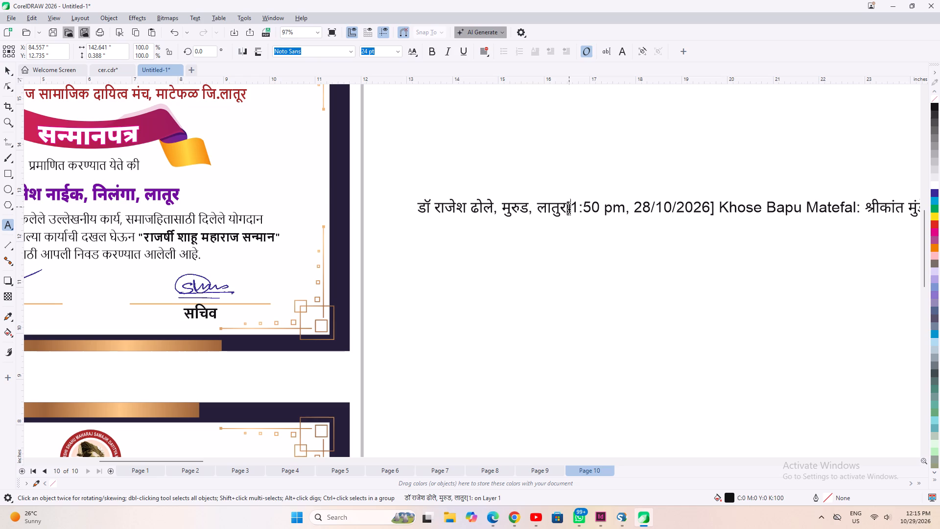
left_click(565, 211)
key("space")
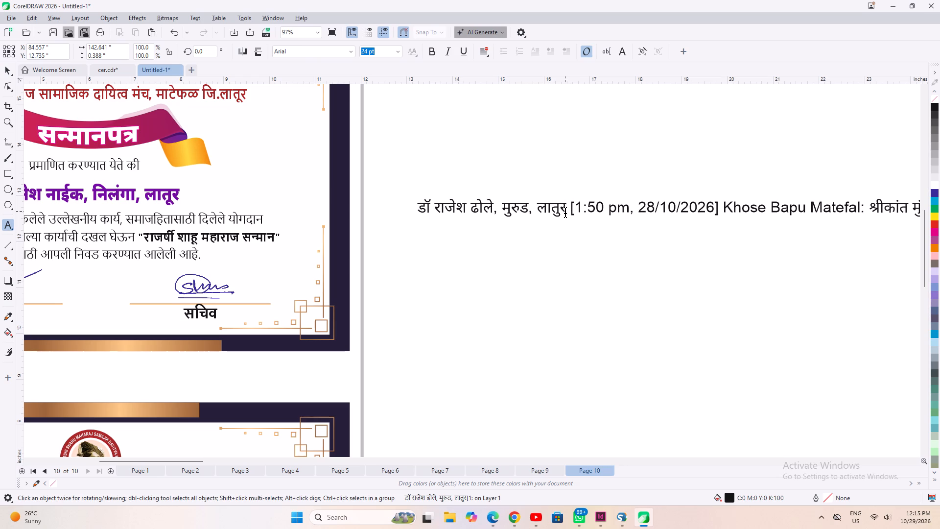
left_click_drag(565, 209, 342, 205)
key("ctrl+x")
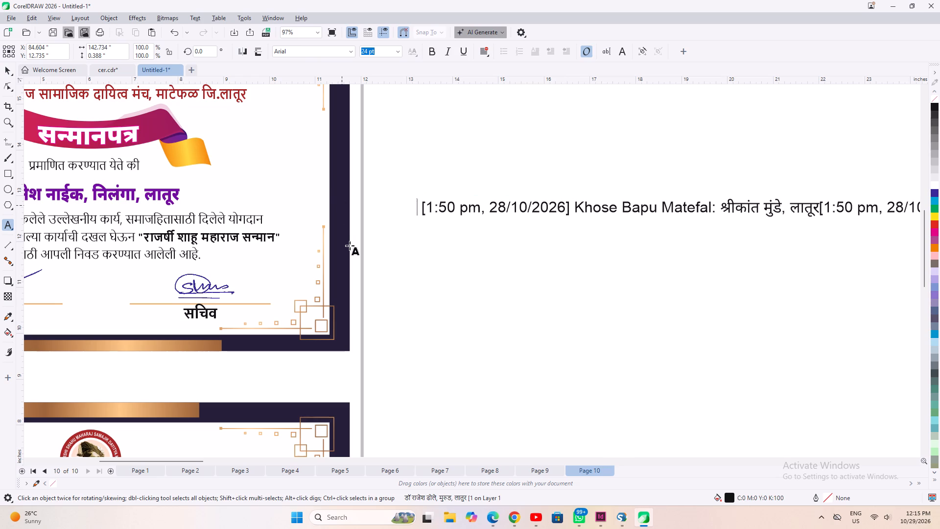
left_click(450, 366)
key("ctrl+v")
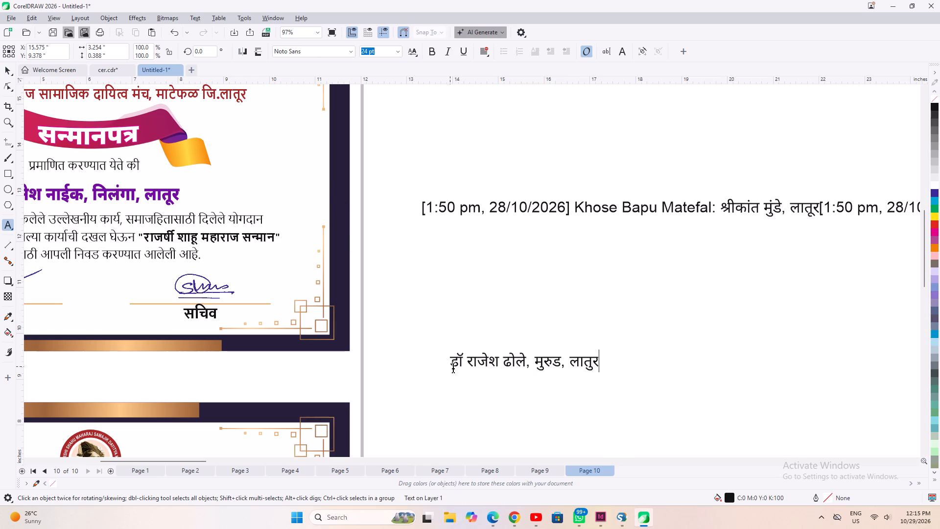
key("ctrl+a")
Copy the outline, fill and text properties of the upper certificate's name onto the separated entry.
left_click(8, 71)
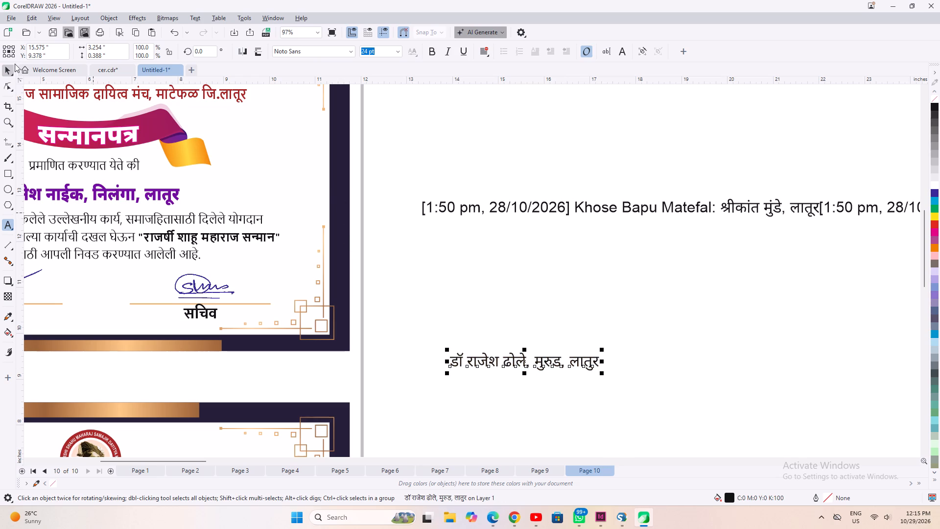
left_click(27, 18)
left_click(72, 110)
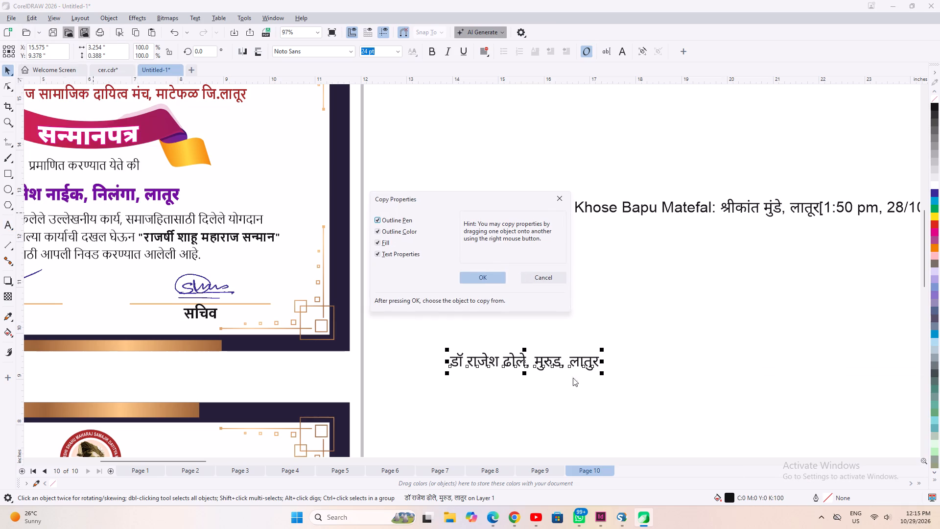
left_click(467, 277)
left_click(123, 192)
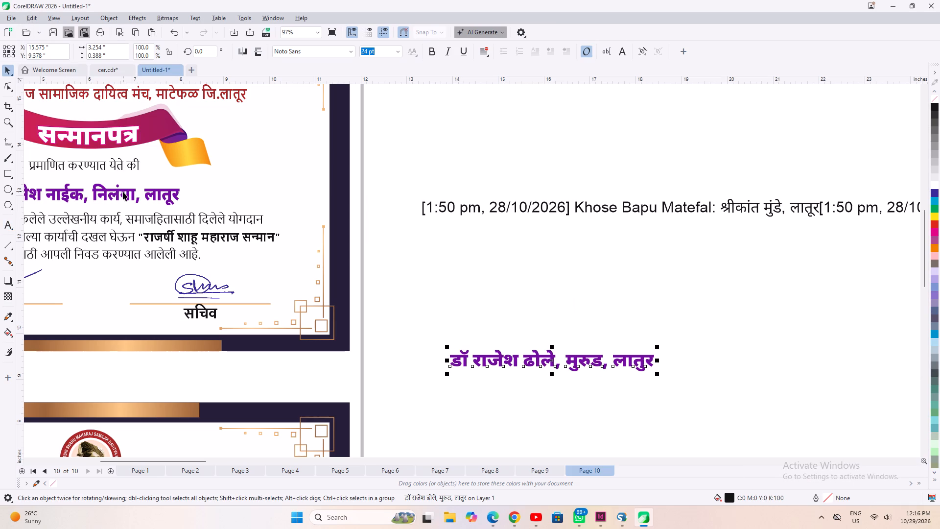
Cut the formatted entry and use it to replace the name on page 10's upper certificate.
key("space")
key("ctrl+a")
key("ctrl+x")
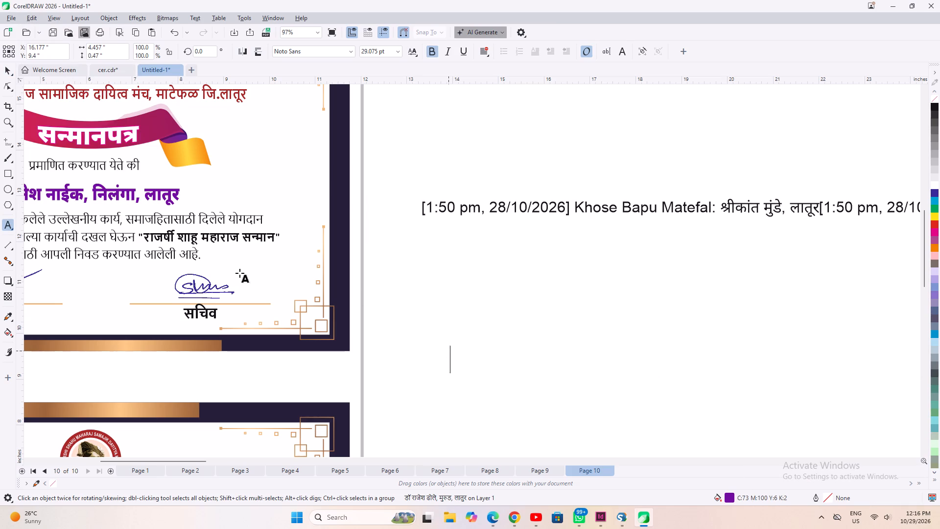
left_click(138, 191)
key("ctrl+a")
left_click(30, 16)
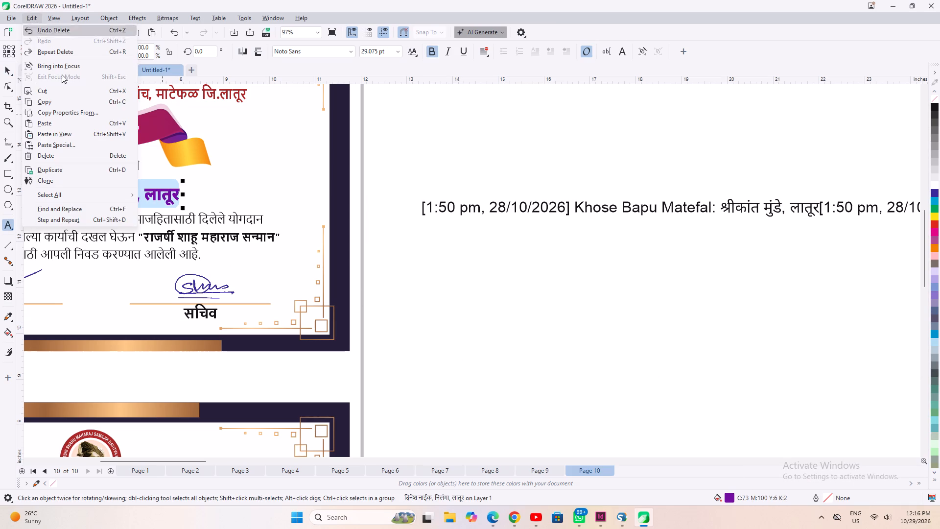
left_click(76, 119)
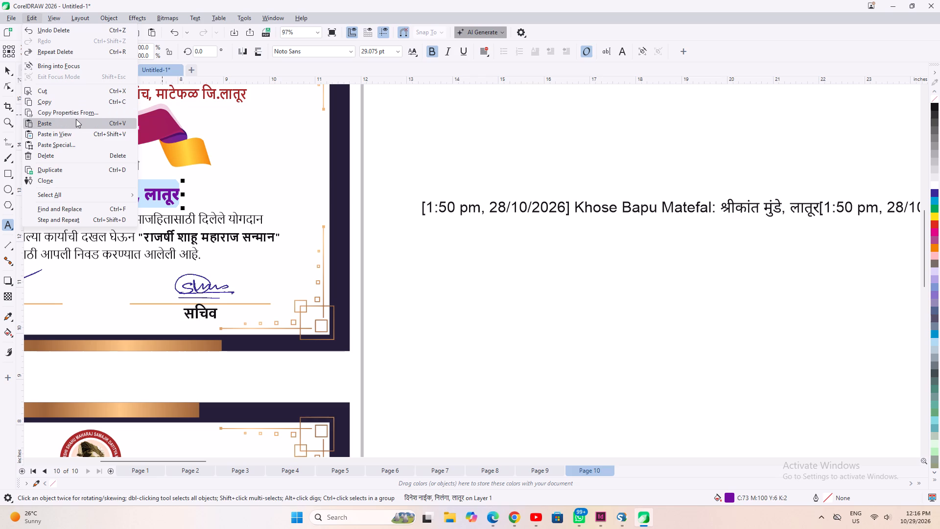
Delete the timestamp and sender prefix in front of the next entry at the start of the recipient list.
scroll(643, 287, "down", 4)
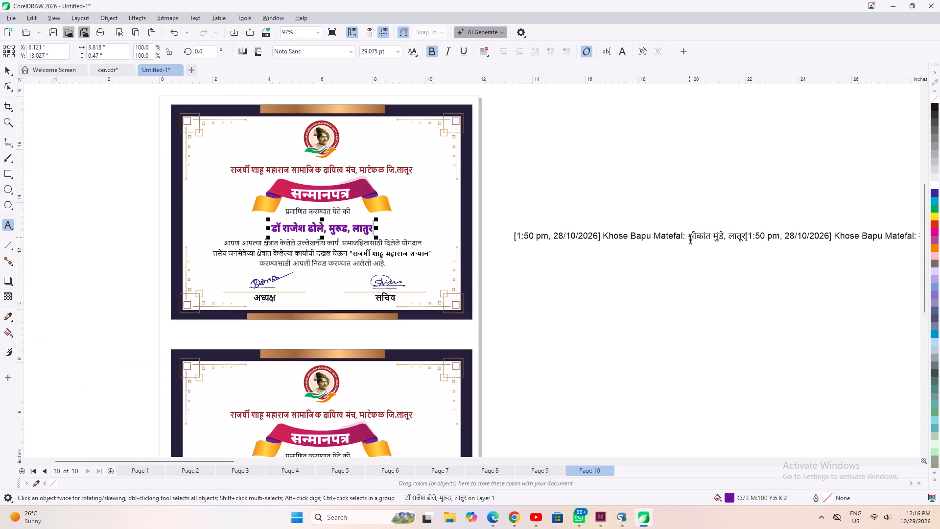
left_click_drag(687, 237, 429, 237)
key("BackSpace")
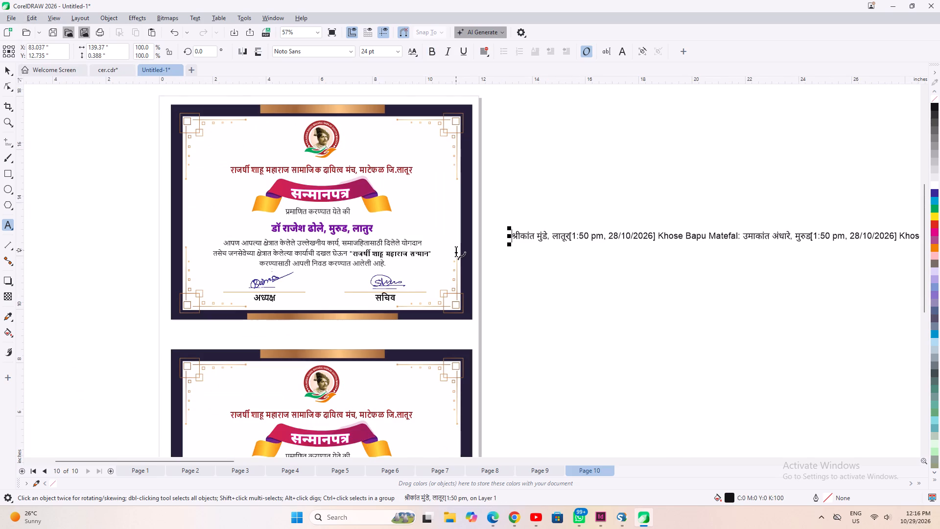
Copy the outline, fill and text properties of the upper certificate's name onto the whole recipient list.
key("ctrl+a")
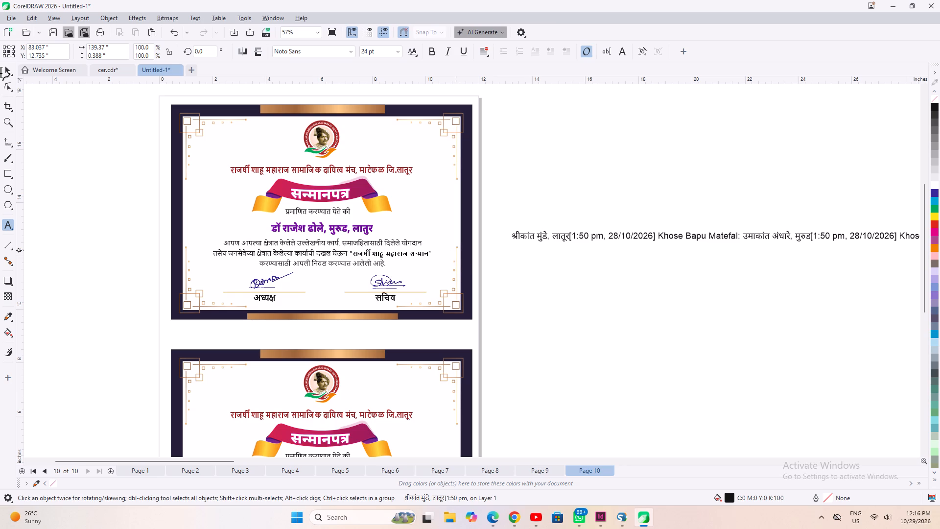
left_click(6, 71)
left_click(581, 319)
left_click(532, 239)
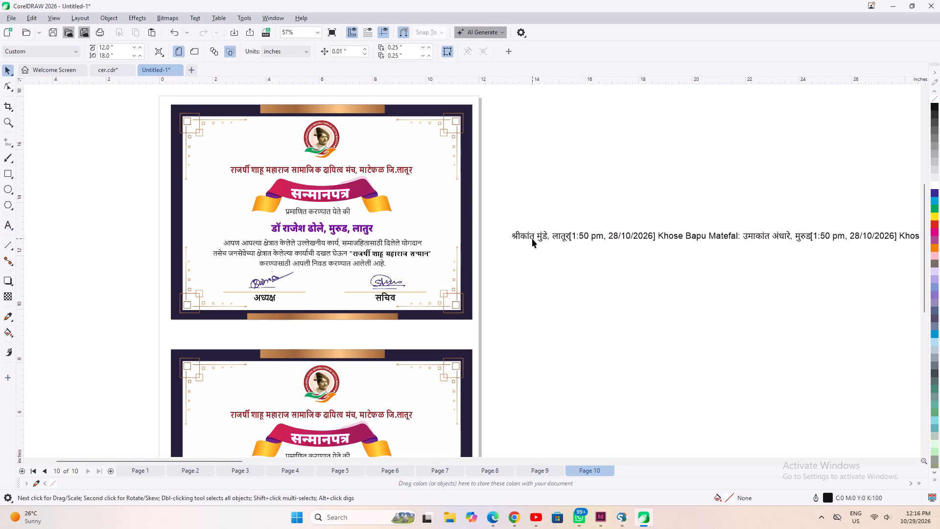
left_click(32, 16)
left_click(51, 114)
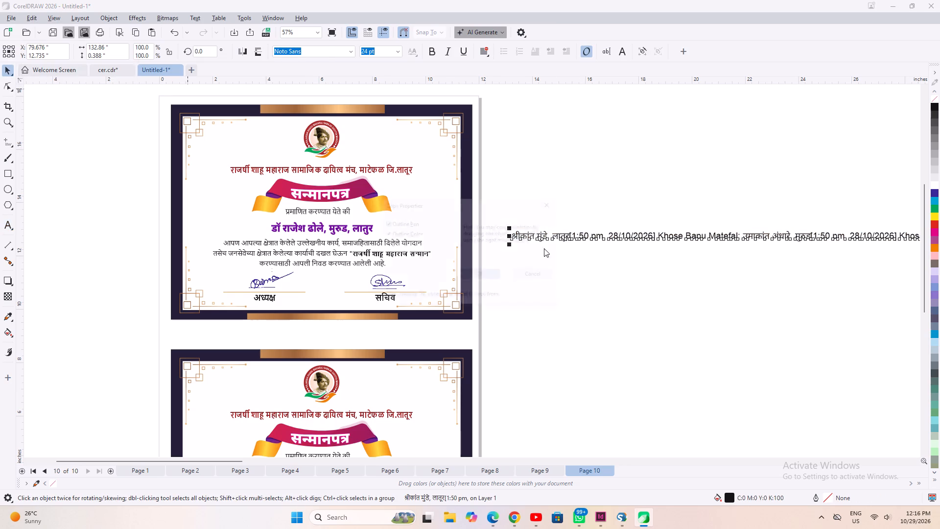
left_click(493, 276)
left_click(308, 227)
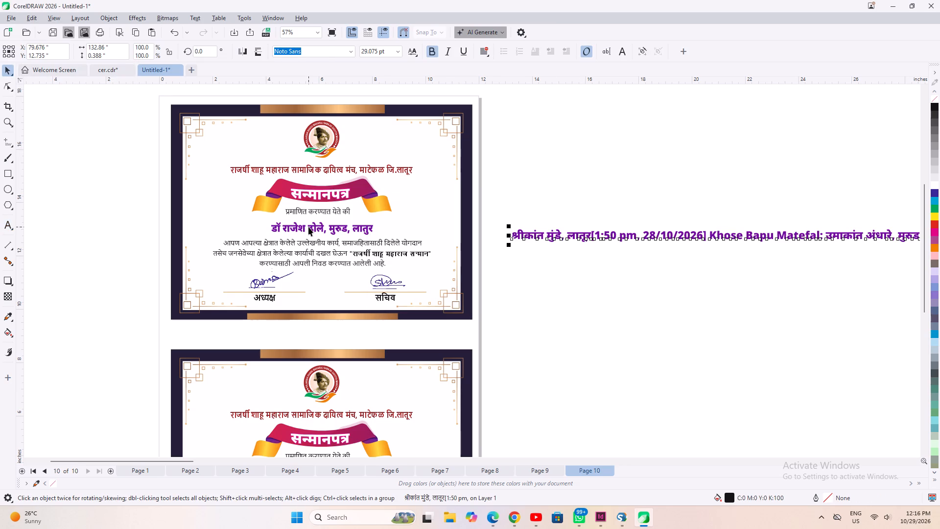
left_click(628, 345)
Cut the first formatted entry from the recipient list and use it to replace the name on page 10's lower certificate.
left_click(591, 237)
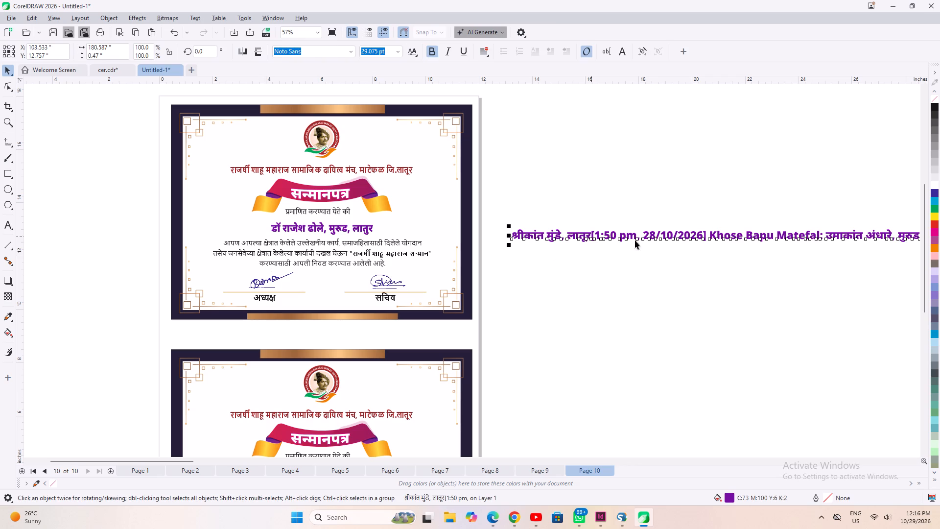
left_click_drag(922, 237, 922, 264)
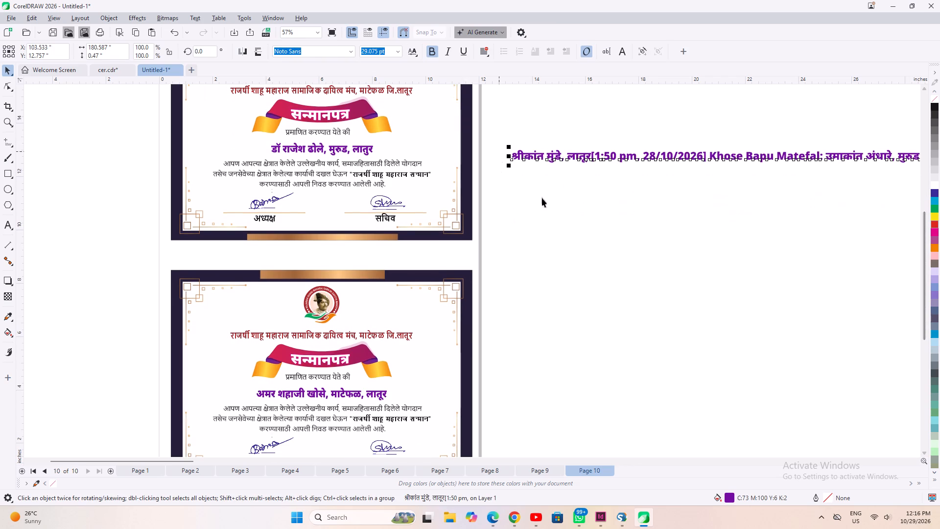
key("space")
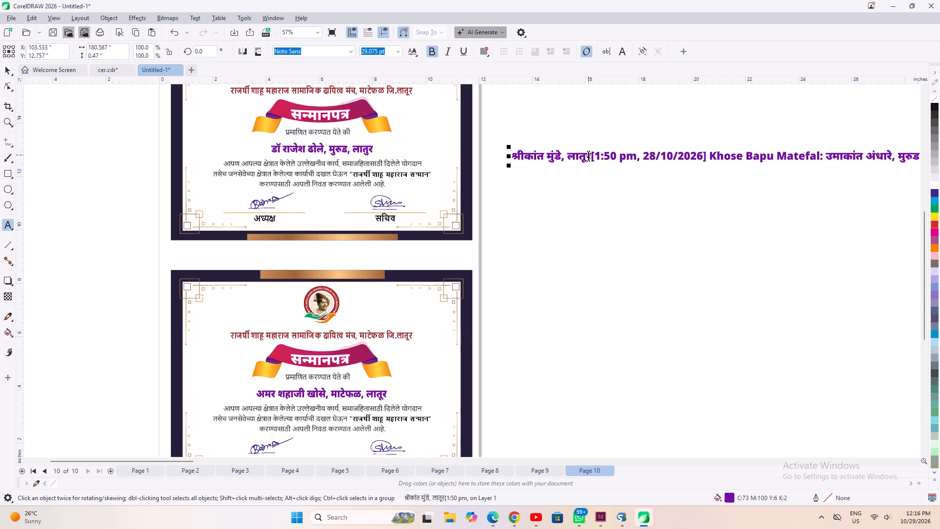
left_click(588, 155)
left_click_drag(592, 156, 508, 153)
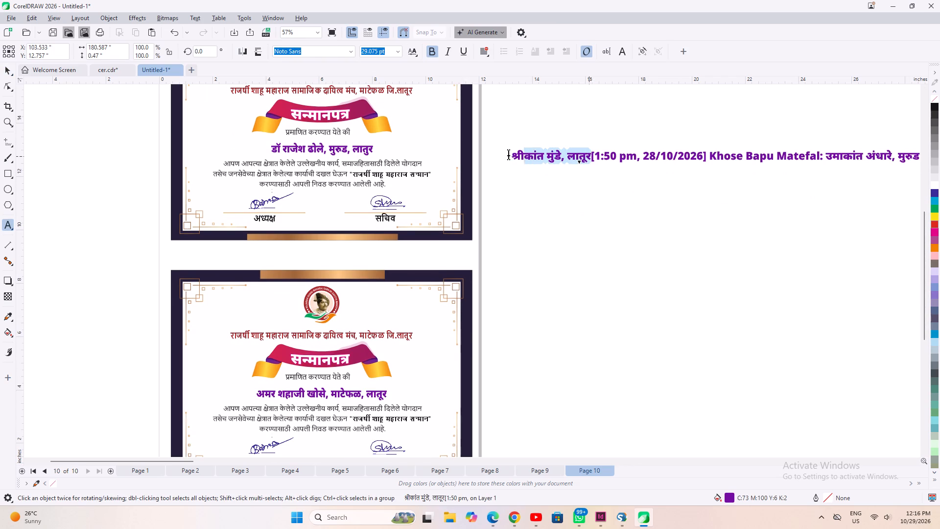
left_click_drag(508, 153, 502, 153)
key("ctrl+x")
left_click(337, 391)
key("ctrl+a")
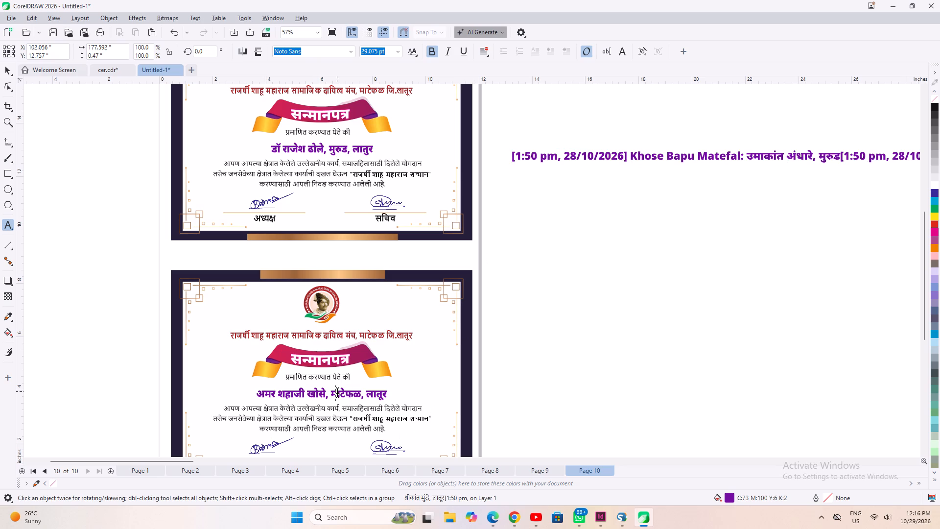
key("ctrl+v")
Align the lower certificate's new name on page 10 to the horizontal centre of the certificate's ornamental frame.
left_click(4, 71)
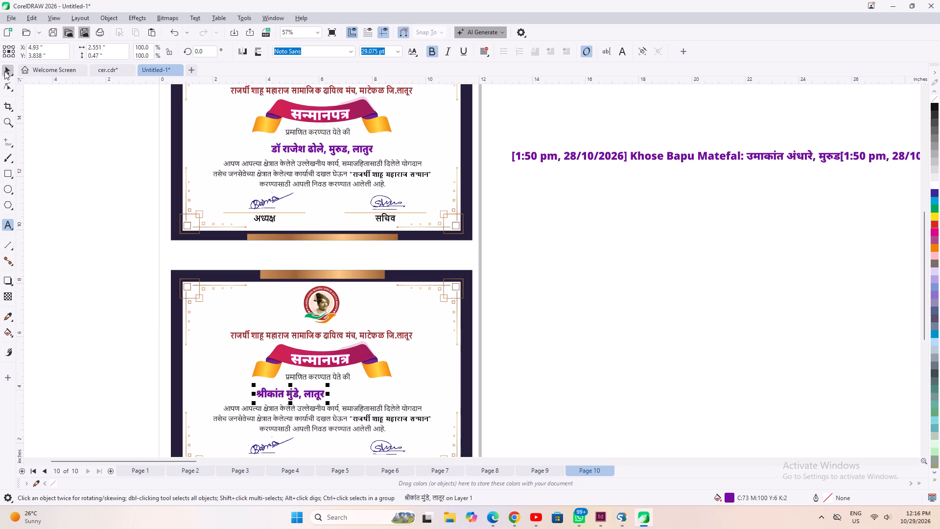
left_click(433, 340, "shift")
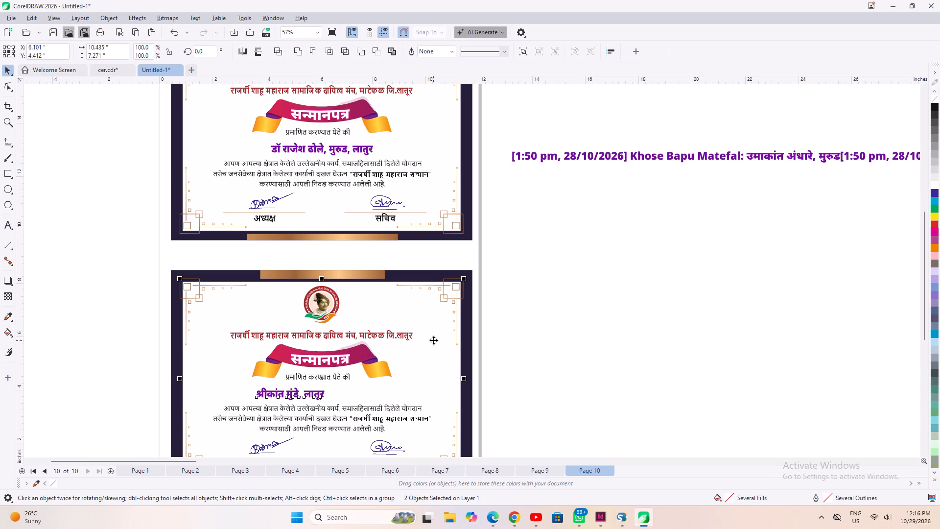
key("c")
left_click(560, 349)
Copy both certificates and the recipient list from page 10 onto a new page 11.
left_click(564, 150)
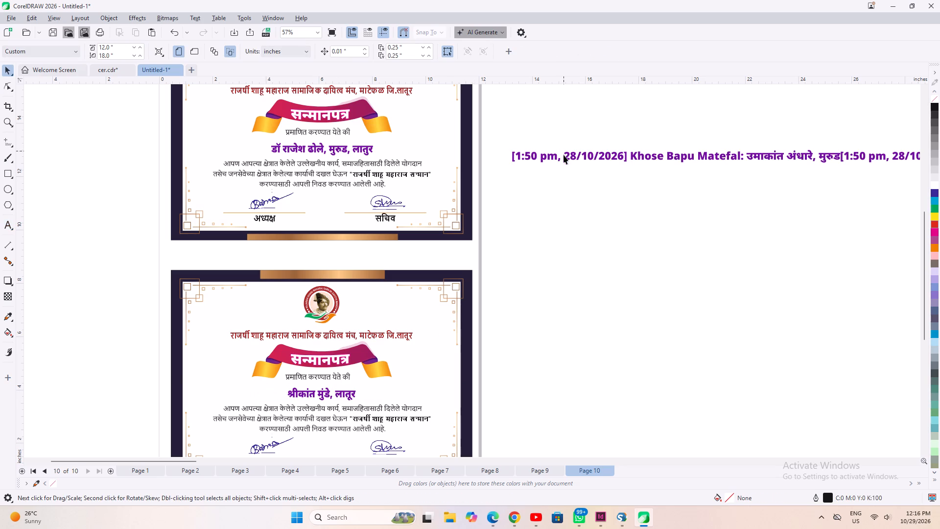
scroll(451, 299, "down", 8)
left_click_drag(224, 150, 368, 384)
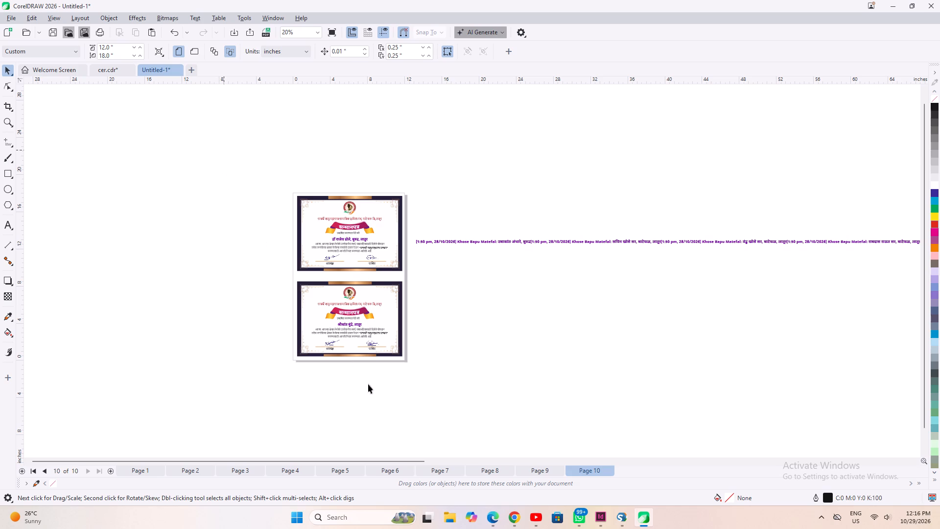
left_click_drag(368, 384, 427, 428)
left_click(469, 241, "shift")
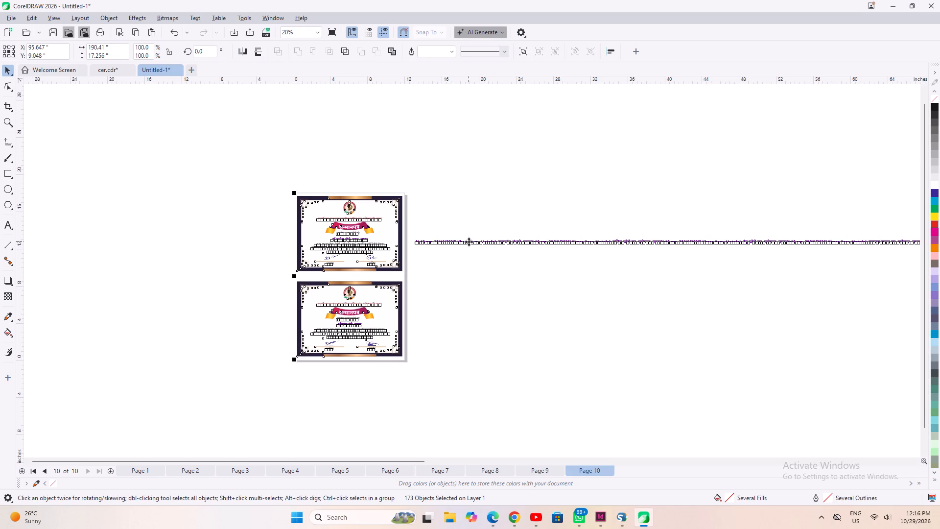
key("ctrl+c")
key("Page_Down")
key("Return")
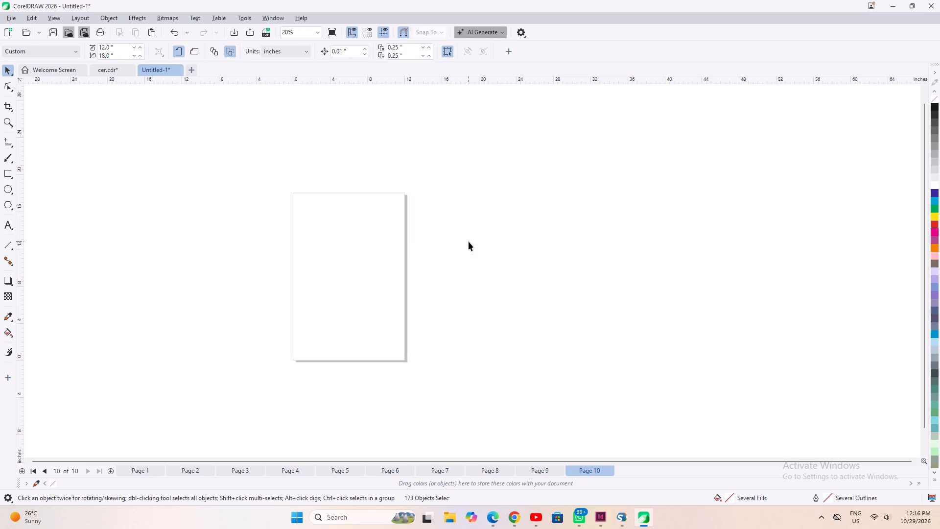
key("ctrl+v")
left_click(488, 335)
Delete the timestamp and sender prefix in front of the first entry in page 11's recipient list.
scroll(429, 229, "up", 4)
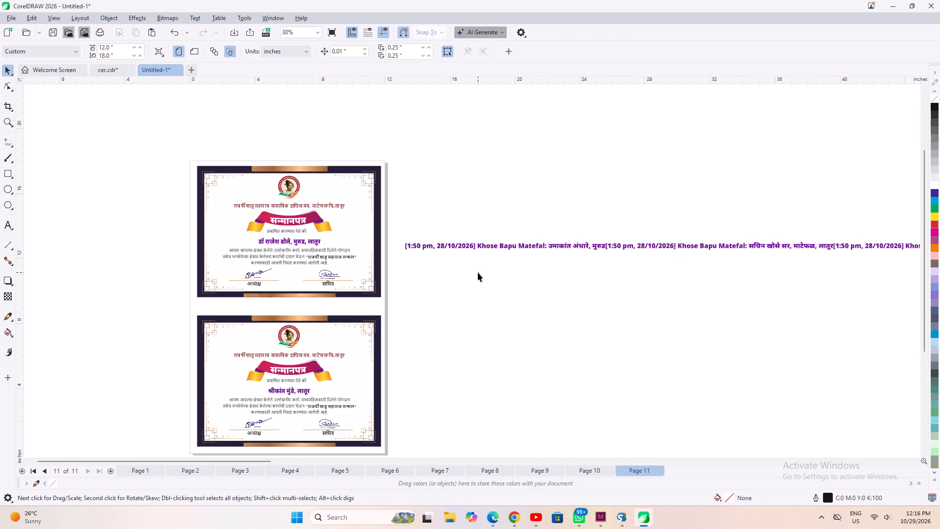
left_click(474, 247)
scroll(473, 247, "up", 3)
key("space")
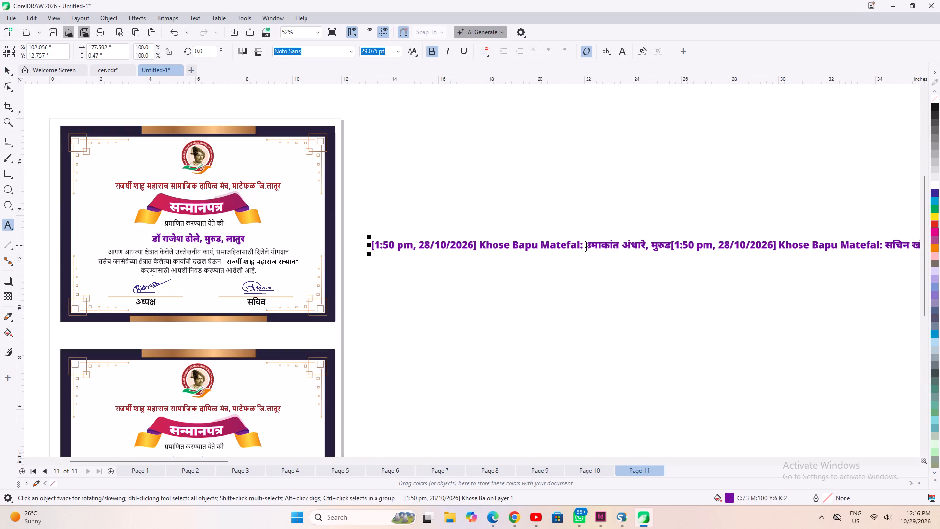
left_click_drag(586, 245, 271, 245)
key("BackSpace")
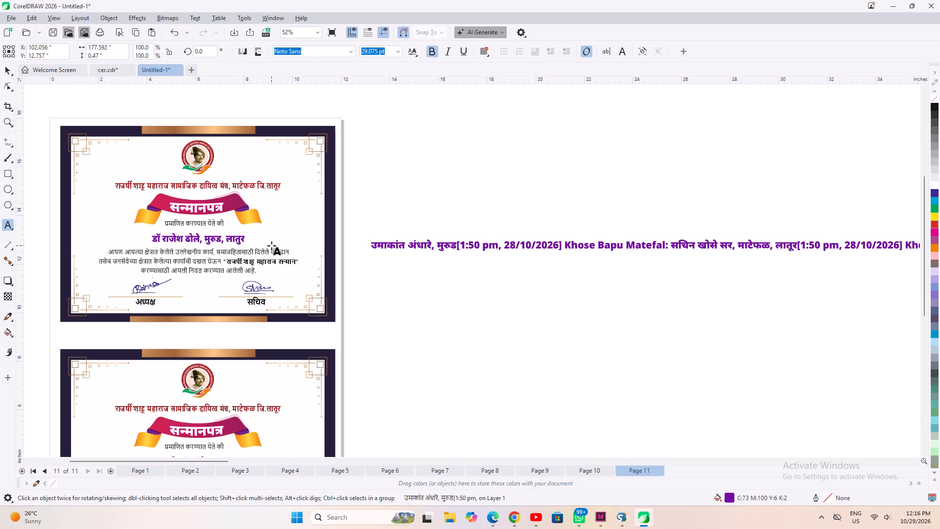
Cut the first entry, name and town, from the recipient list and use it to replace the name on page 11's upper certificate.
key("shift+Right")
key("shift+Right")
key("shift+Right")
key("shift+Right")
key("shift+Right")
key("shift+Right")
key("shift+Right")
key("shift+Right")
key("shift+Right")
key("shift+Right")
key("shift+Right")
key("shift+Right")
key("shift+Right")
key("shift+Right")
key("shift+Right")
key("shift+Right")
key("shift+Right")
key("shift+Right")
key("shift+Right")
key("shift+Right")
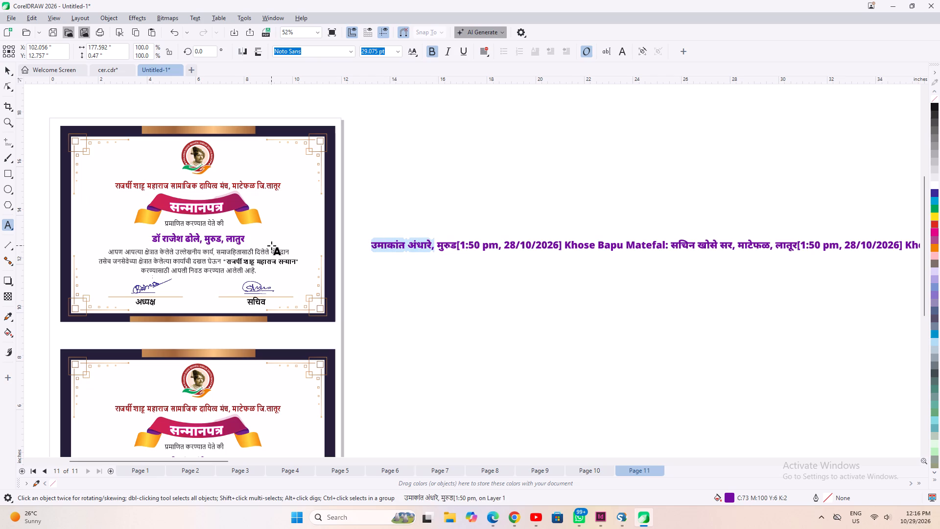
key("shift+Right")
key("shift+Right")
key("shift+Right")
key("shift+Right")
key("shift+Left")
key("ctrl+x")
left_click(188, 237)
key("ctrl+a")
key("ctrl+v")
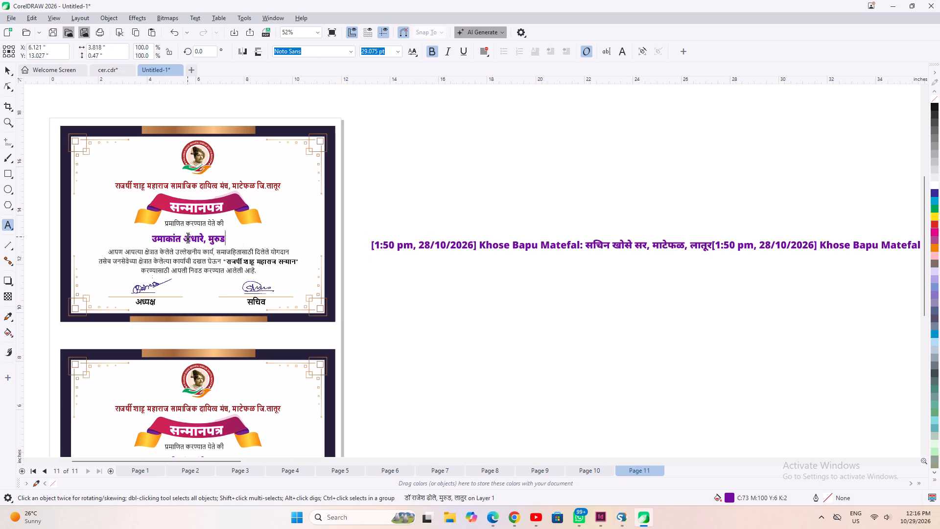
Align the upper certificate's new name on page 11 to the horizontal centre of the certificate's ornamental frame.
left_click(13, 70)
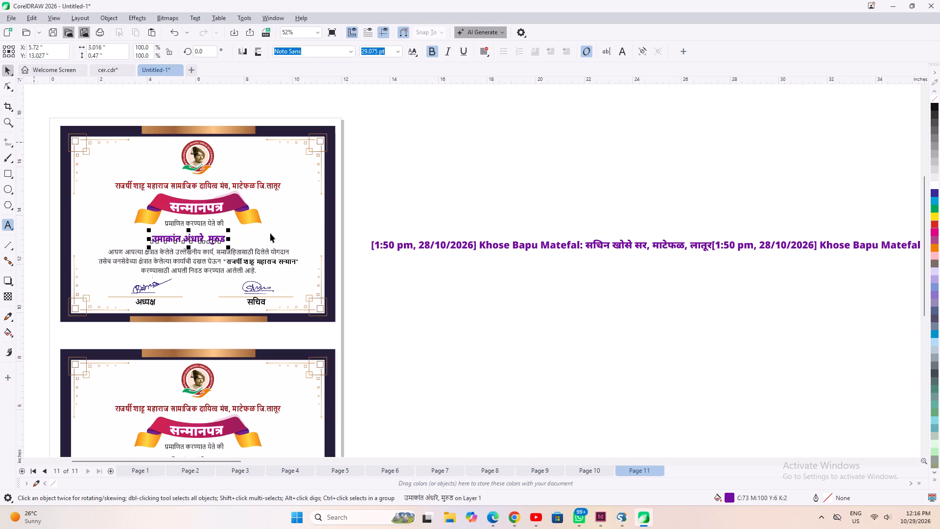
left_click(320, 242, "shift")
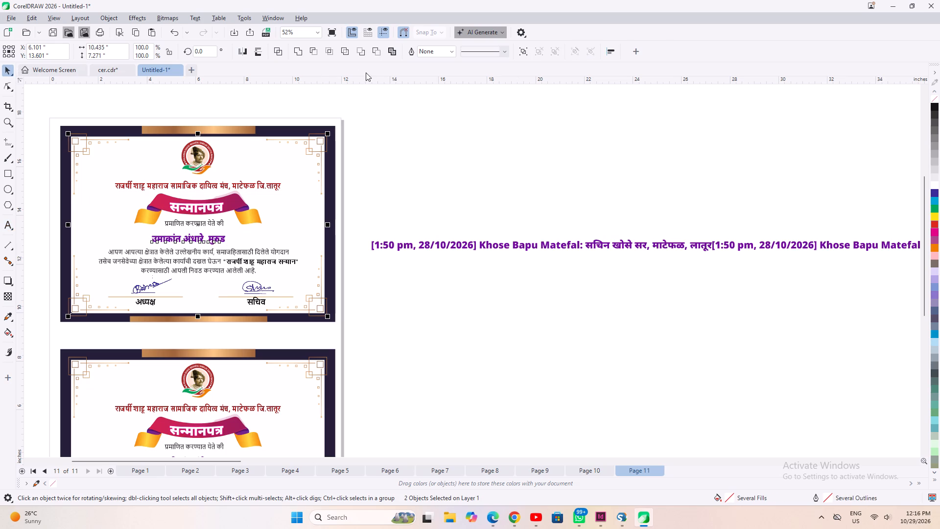
left_click(608, 51)
left_click(793, 104)
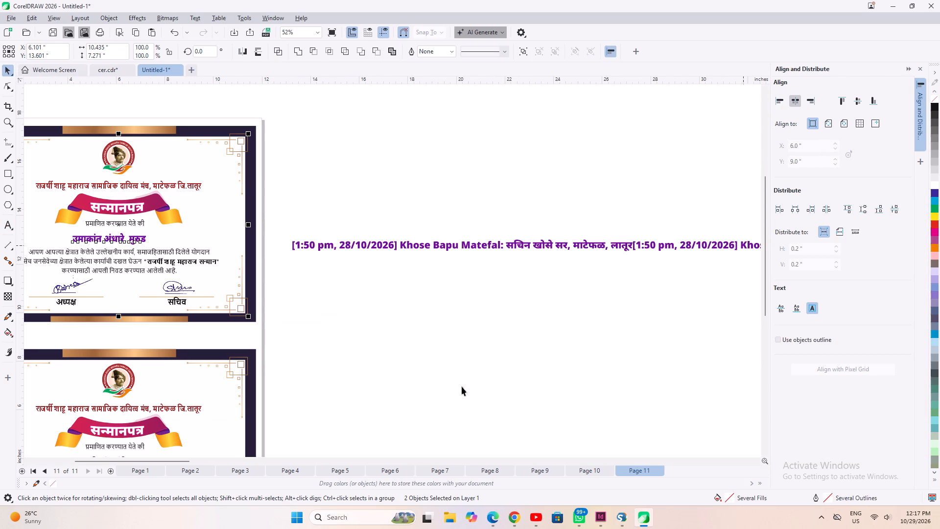
left_click(456, 388)
Delete the timestamp and sender prefix in front of the next entry at the start of page 11's recipient list.
left_click(396, 244)
key("space")
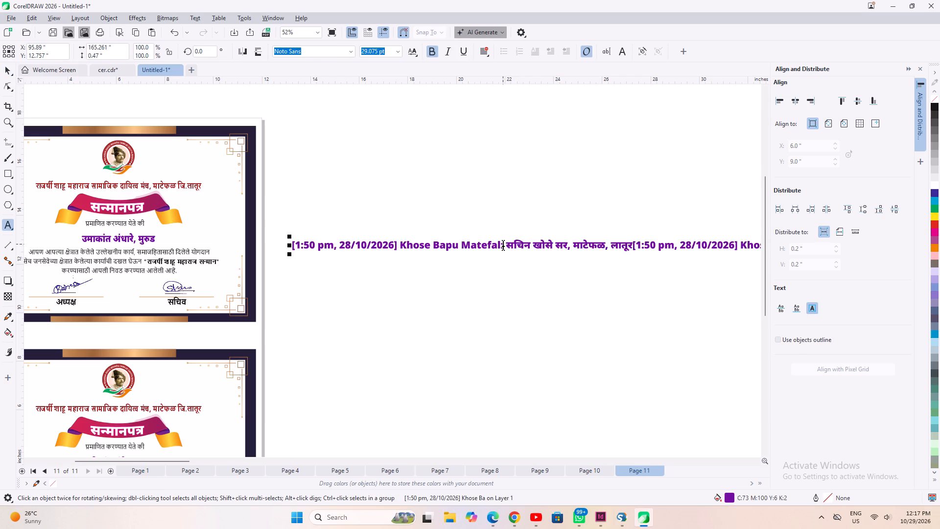
left_click_drag(503, 244, 255, 239)
key("BackSpace")
Cut the first entry, name and places, from the recipient list and use it to replace the name on page 11's lower certificate.
key("shift+Right")
key("shift+Right")
key("shift+Right")
key("shift+Right")
key("shift+Right")
key("shift+Right")
key("shift+Right")
key("shift+Right")
key("shift+Right")
key("shift+Right")
key("shift+Right")
key("shift+Right")
key("shift+Right")
key("shift+Right")
key("shift+Right")
key("shift+Right")
key("shift+Right")
key("shift+Right")
key("shift+Right")
key("shift+Right")
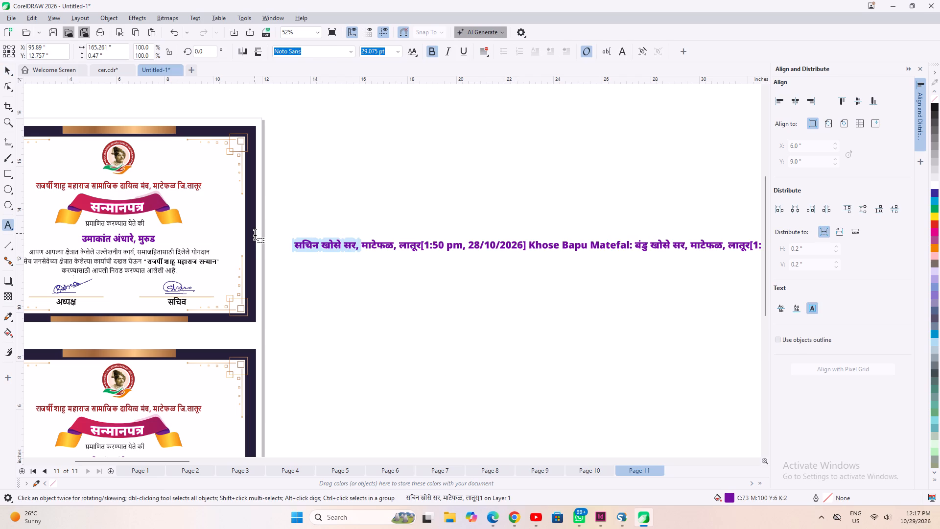
key("shift+Right")
key("shift+Right")
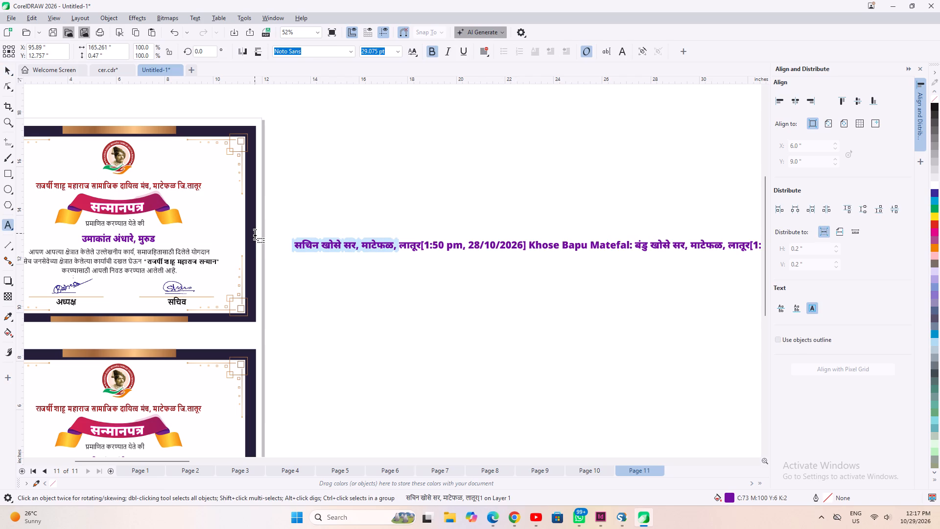
key("shift+Right")
key("shift+Right")
key("shift+Right")
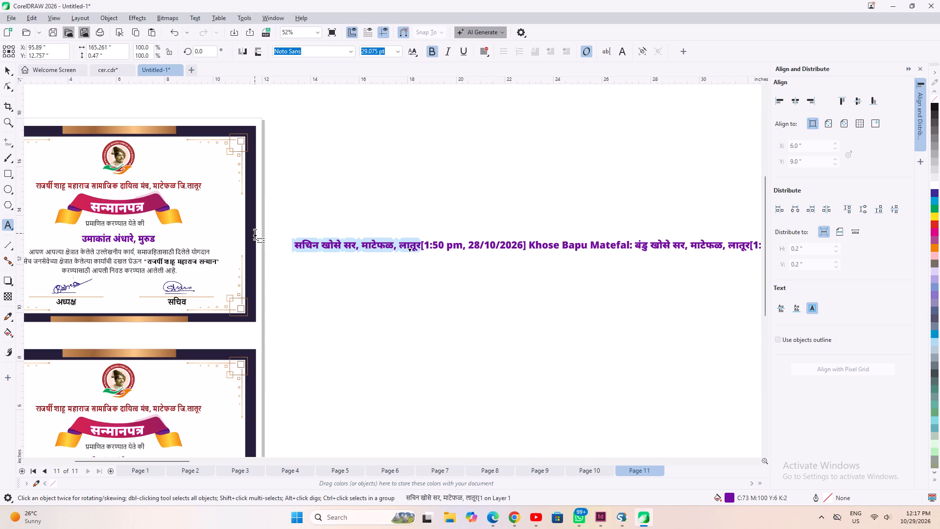
key("ctrl+x")
scroll(538, 230, "down", 5)
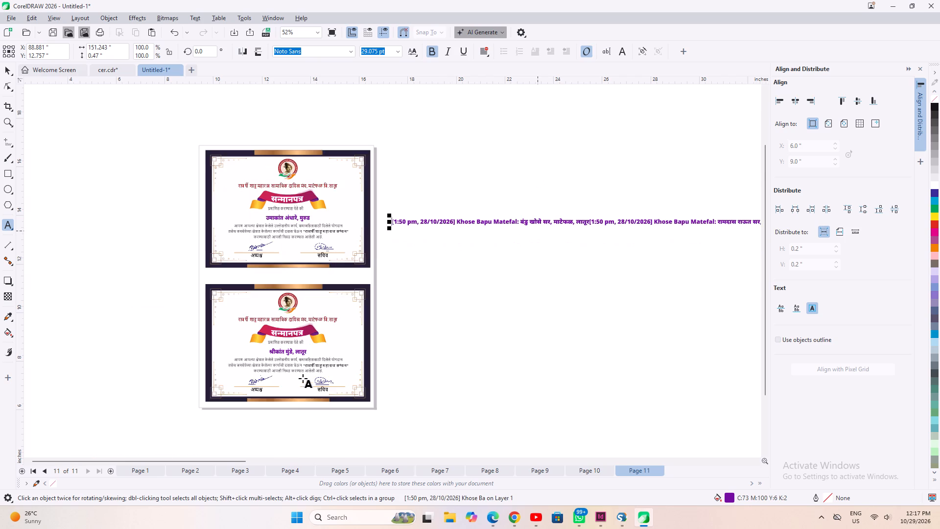
scroll(303, 378, "up", 2)
left_click(317, 332)
key("ctrl+a")
key("ctrl+v")
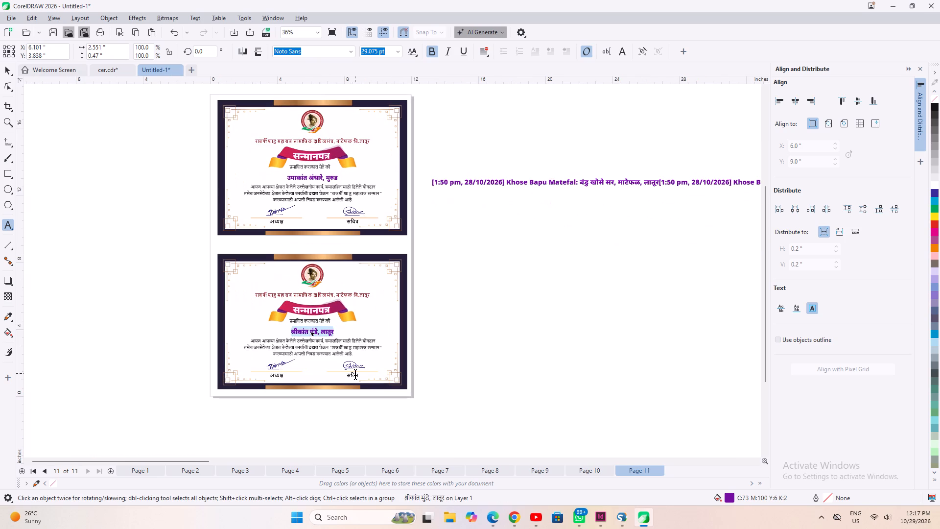
Align the lower certificate's new name on page 11 to the horizontal centre of the certificate's ornamental frame.
left_click(7, 71)
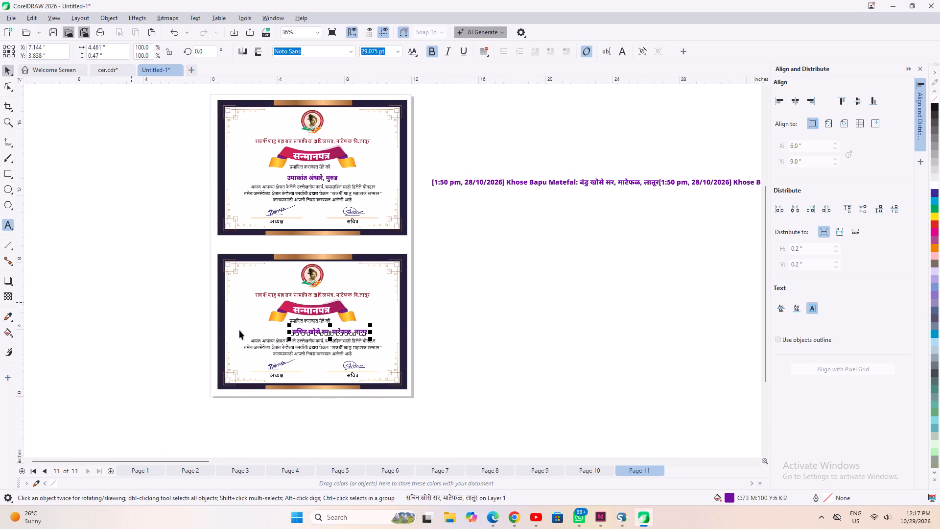
left_click(239, 330, "shift")
key("c")
left_click(532, 370)
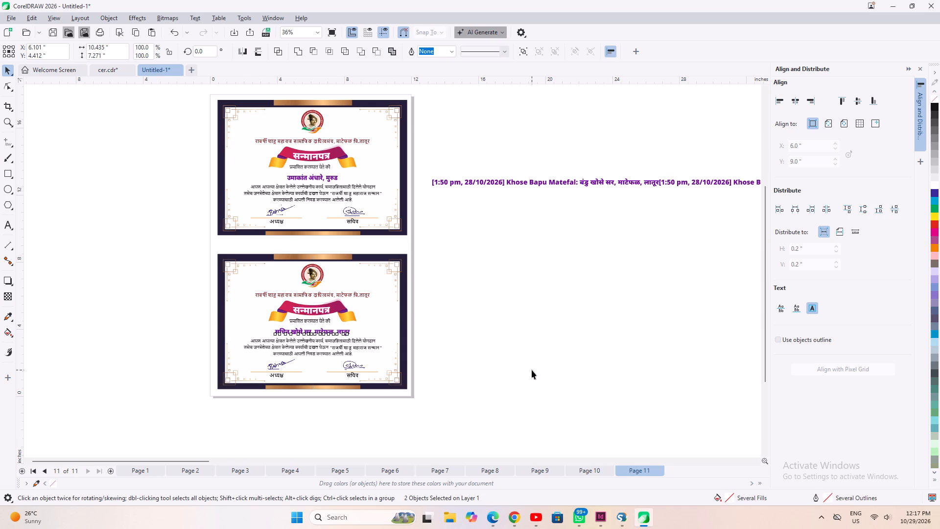
Copy both certificates and the recipient list from page 11 onto a new page 12.
scroll(205, 347, "down", 1)
left_click(506, 411)
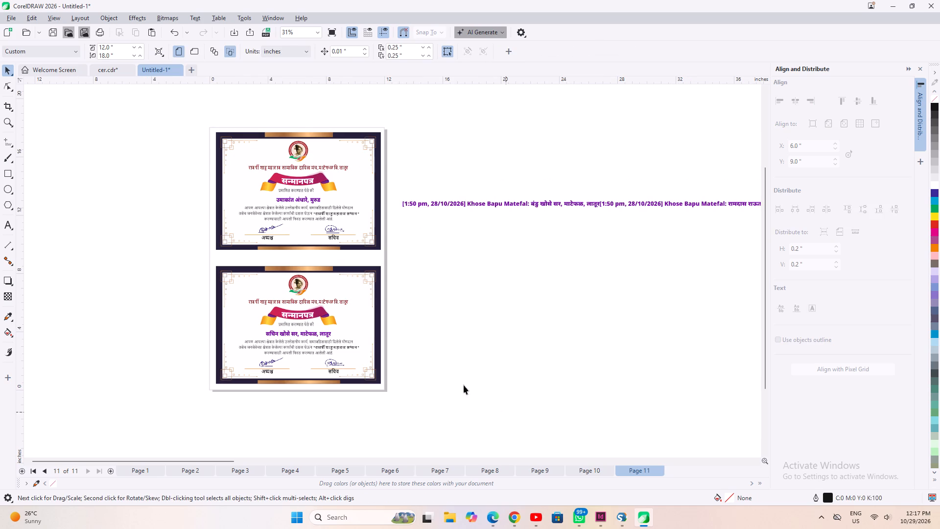
left_click_drag(139, 97, 403, 433)
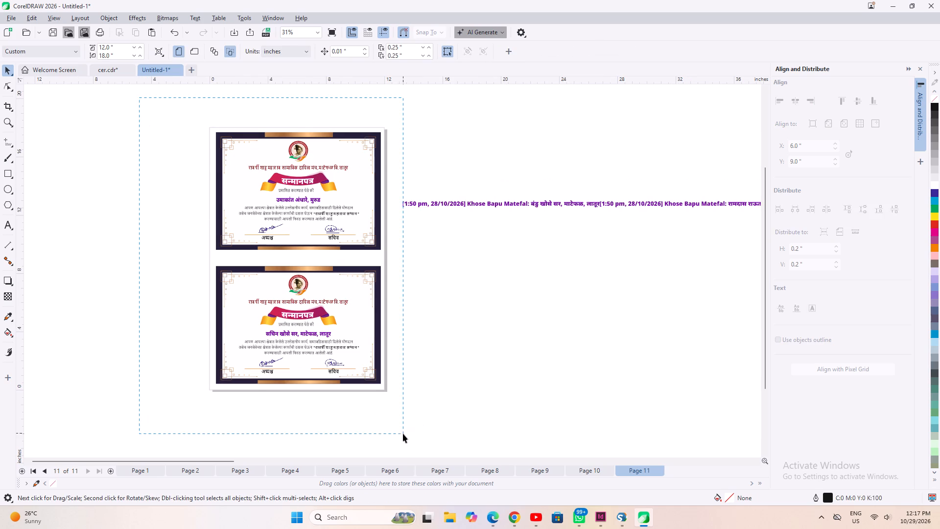
left_click(455, 205, "shift")
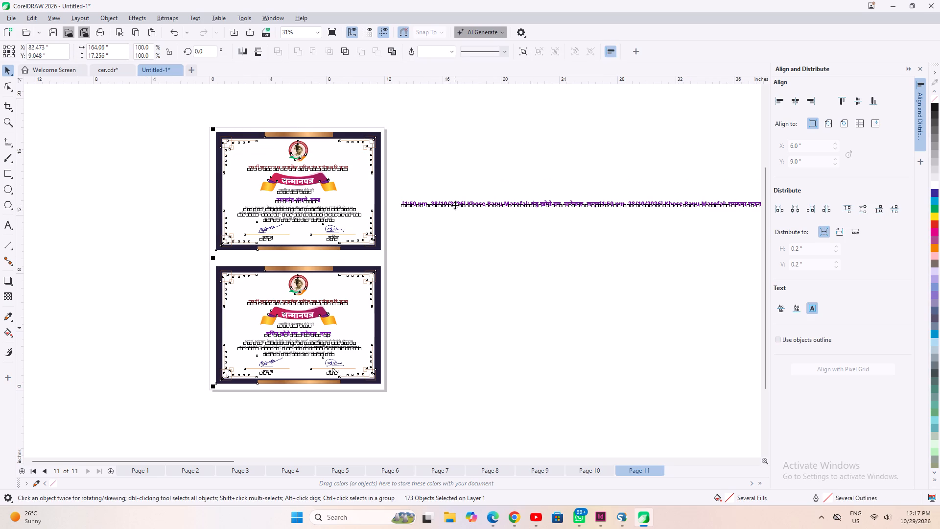
key("ctrl+c")
key("Page_Down")
key("Return")
key("ctrl+v")
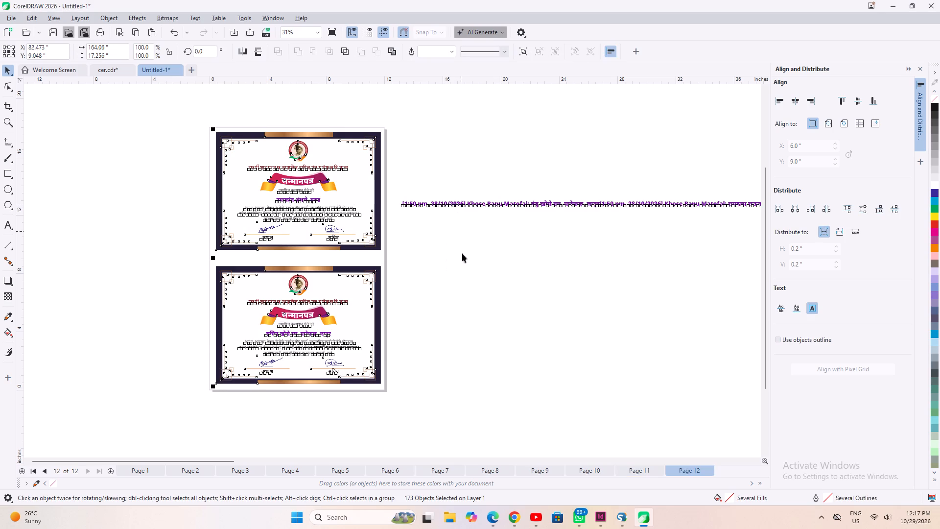
left_click(462, 261)
Delete the timestamp, sender prefix and leftover leading characters in front of the first entry in page 12's recipient list.
left_click(461, 204)
scroll(460, 201, "up", 3)
key("space")
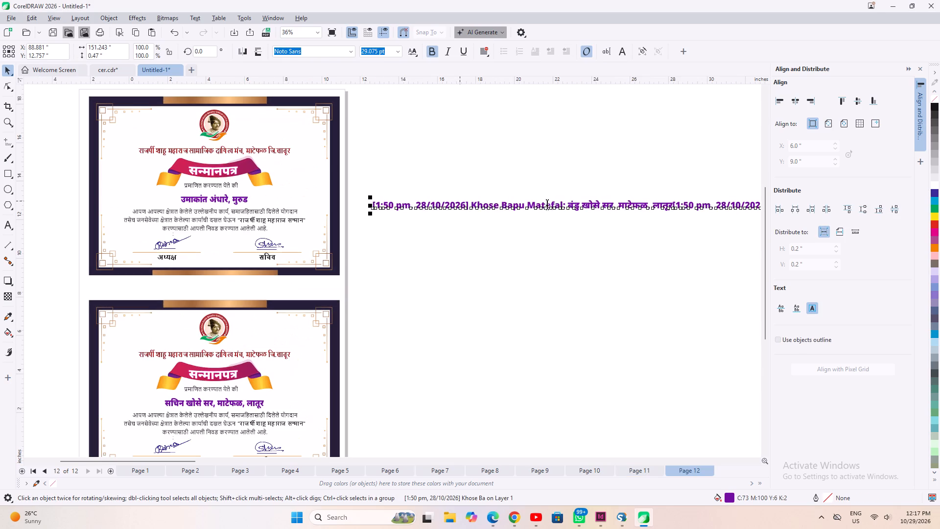
left_click_drag(566, 207, 358, 204)
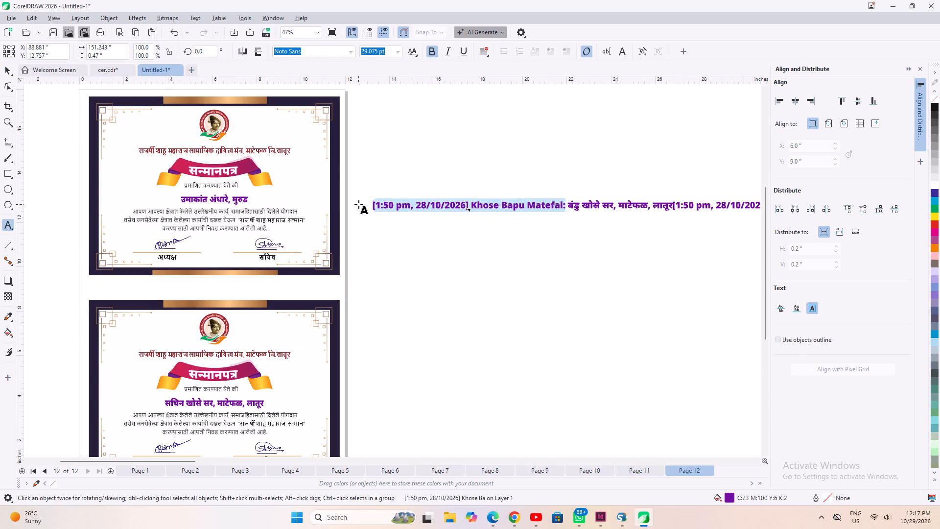
key("BackSpace")
key("Right")
key("BackSpace")
Cut the first entry, name and places, from the recipient list and use it to replace the name on page 12's upper certificate.
key("shift+Right")
key("shift+Right")
key("shift+Right")
key("shift+Right")
key("shift+Right")
key("shift+Right")
key("shift+Right")
key("shift+Right")
key("shift+Right")
key("shift+Right")
key("shift+Right")
key("shift+Right")
key("shift+Right")
key("shift+Right")
key("shift+Right")
key("shift+Right")
key("shift+Right")
key("shift+Right")
key("shift+Right")
key("shift+Right")
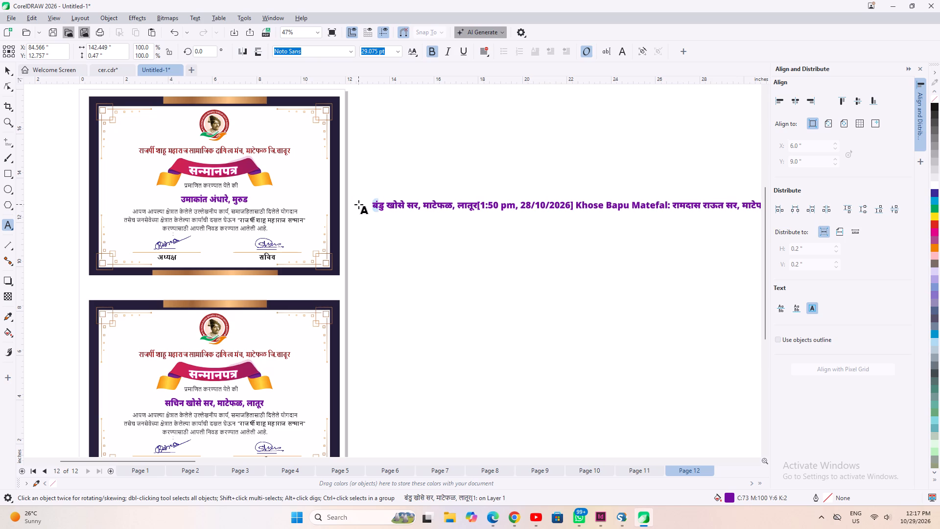
key("shift+Right")
key("shift+Right")
key("shift+Right")
key("shift+Right")
key("shift+Right")
key("shift+Right")
key("shift+Right")
key("shift+Right")
key("shift+Right")
key("shift+Right")
key("shift+Right")
key("shift+Right")
key("shift+Right")
key("shift+Right")
key("shift+Right")
key("shift+Right")
key("shift+Right")
key("shift+Right")
key("shift+Right")
key("shift+Right")
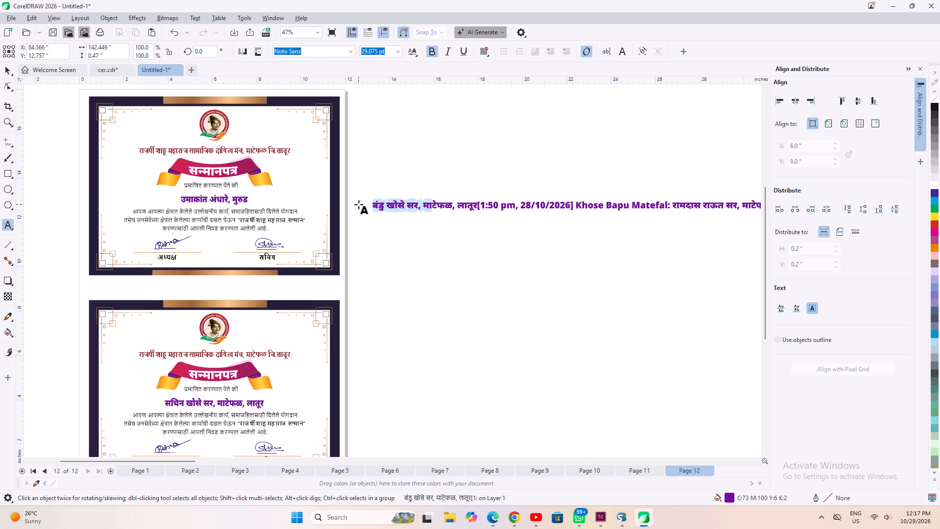
key("shift+Right")
key("shift+Right")
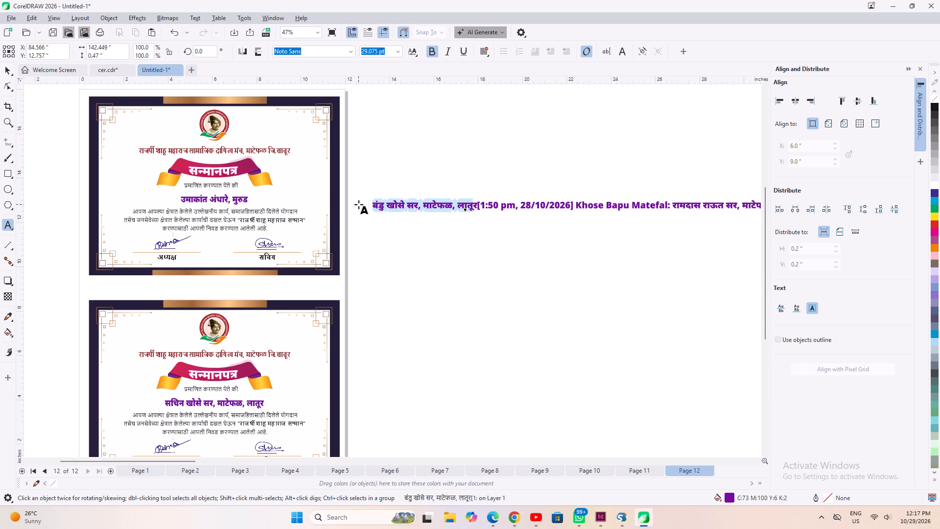
key("shift+Right")
key("ctrl+x")
left_click(214, 197)
key("ctrl+a")
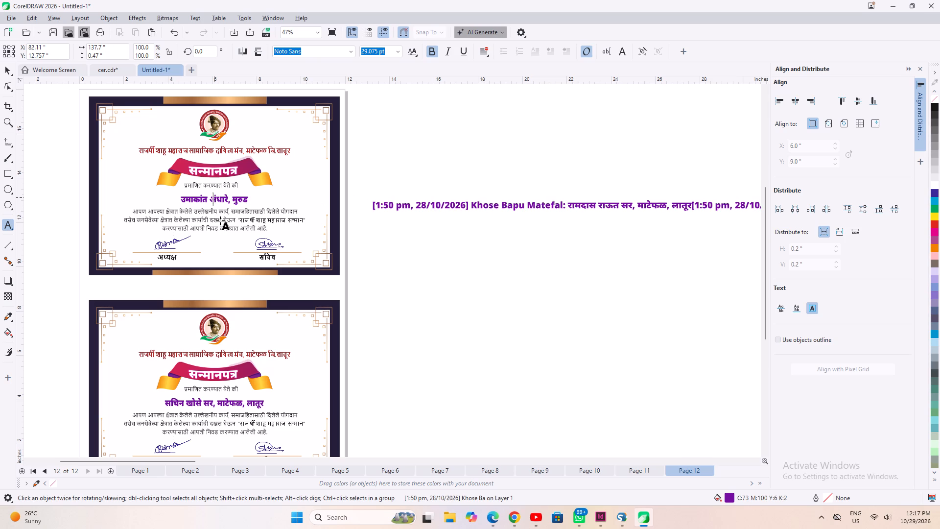
key("ctrl+v")
Align the upper certificate's new name on page 12 to the horizontal centre of the certificate's ornamental frame.
left_click(4, 71)
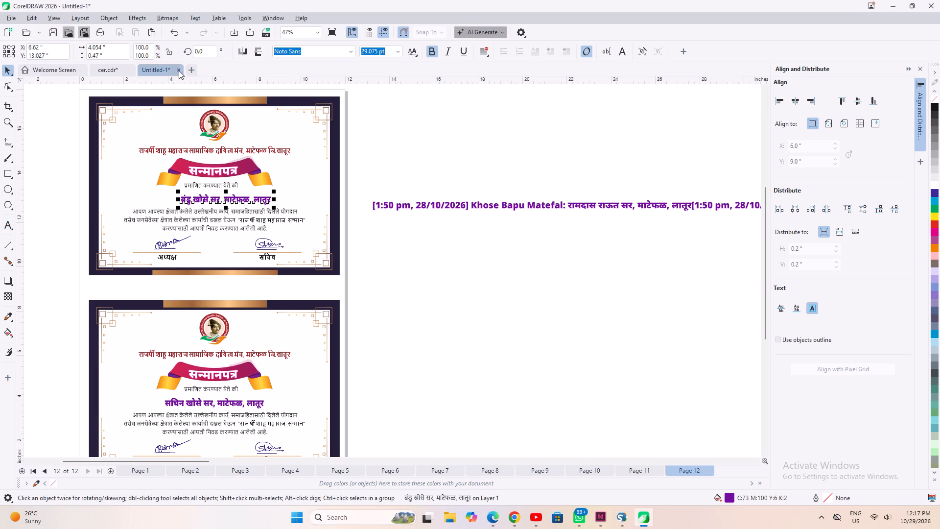
left_click(119, 202, "shift")
key("c")
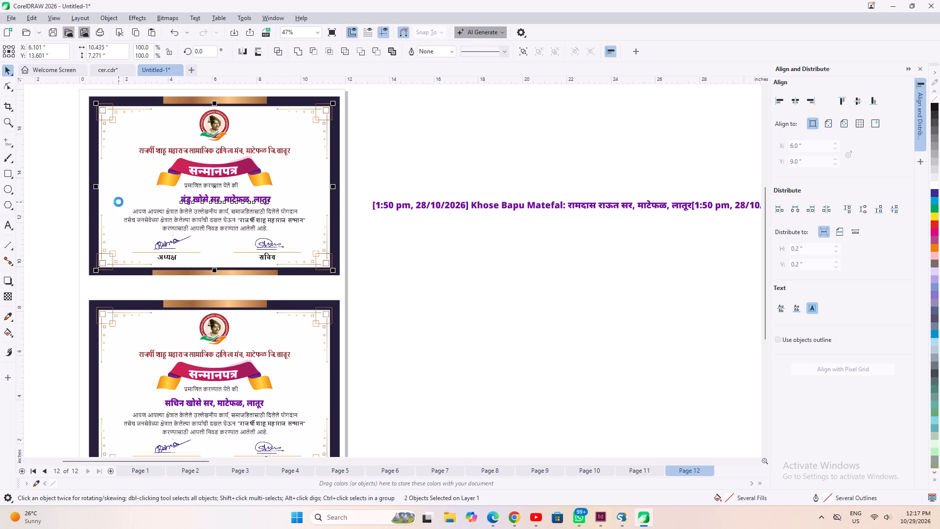
Delete the timestamp, sender prefix and leftover leading space in front of the first entry in page 12's recipient list.
left_click(512, 324)
left_click(451, 201)
key("space")
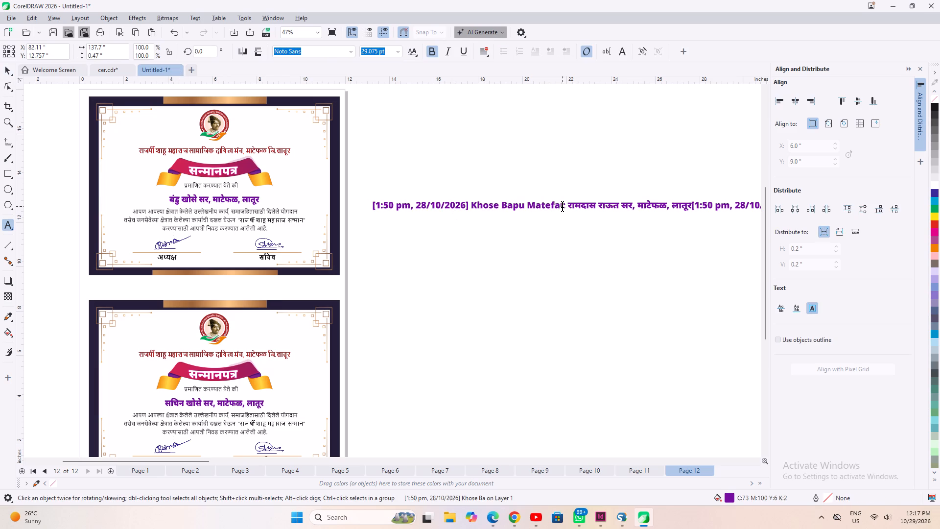
left_click_drag(565, 204, 217, 170)
key("BackSpace")
key("Right")
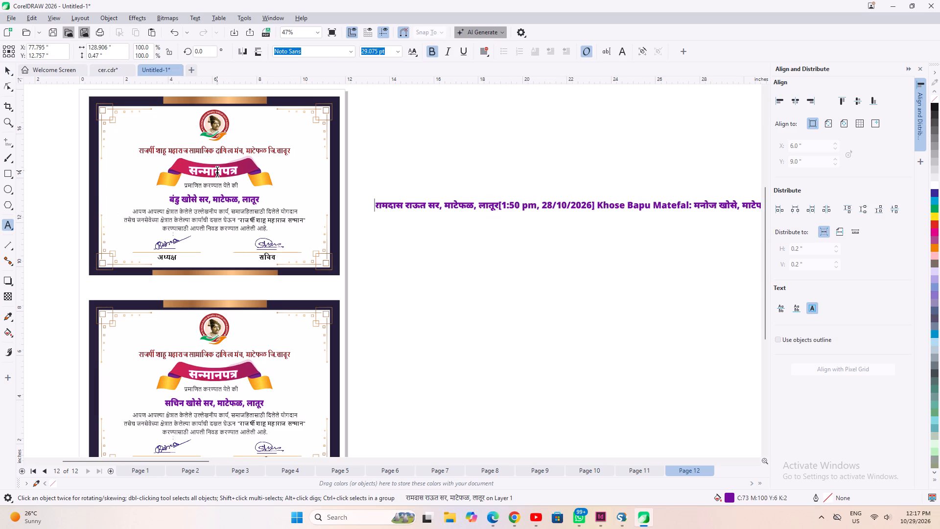
key("BackSpace")
Cut the first entry, name and places, from the recipient list and use it to replace the name on page 12's lower certificate.
key("shift+Right")
key("shift+Right")
key("shift+Right")
key("shift+Right")
key("shift+Right")
key("shift+Right")
key("shift+Right")
key("shift+Right")
key("shift+Right")
key("shift+Right")
key("shift+Right")
key("shift+Right")
key("shift+Right")
key("shift+Right")
key("shift+Right")
key("shift+Right")
key("shift+Right")
key("shift+Right")
key("shift+Right")
key("shift+Right")
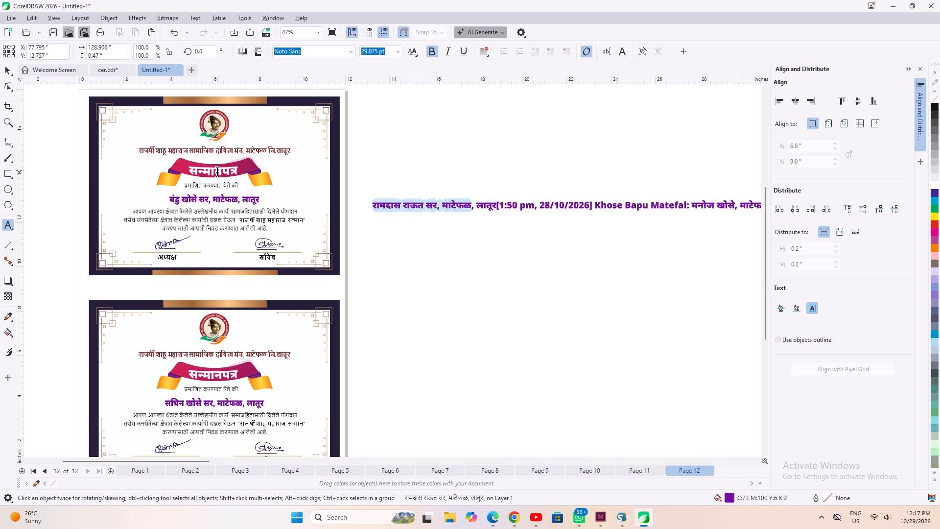
key("shift+Right")
key("shift+Right")
key("shift+Right")
key("shift+Right")
key("shift+Right")
key("ctrl+x")
scroll(224, 165, "down", 2)
left_click(395, 385)
key("ctrl+v")
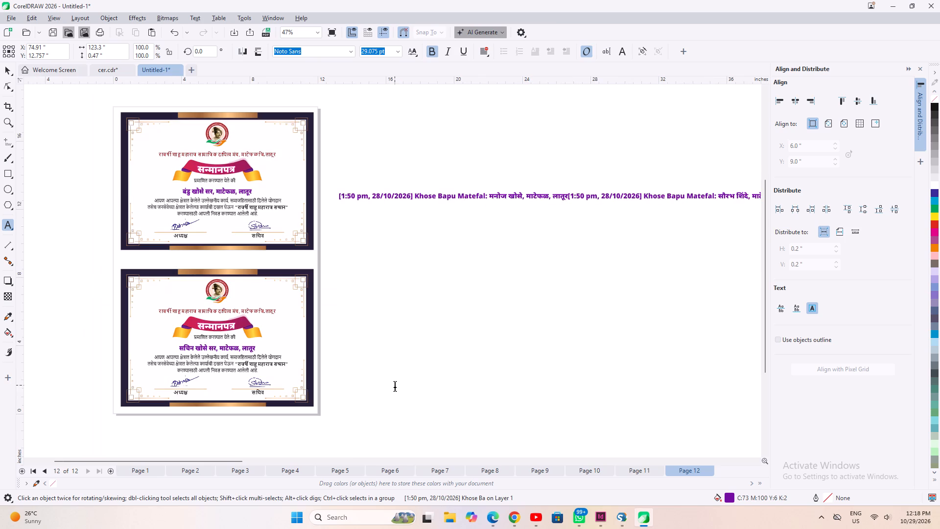
key("ctrl+a")
key("ctrl+x")
left_click(213, 345)
key("ctrl+a")
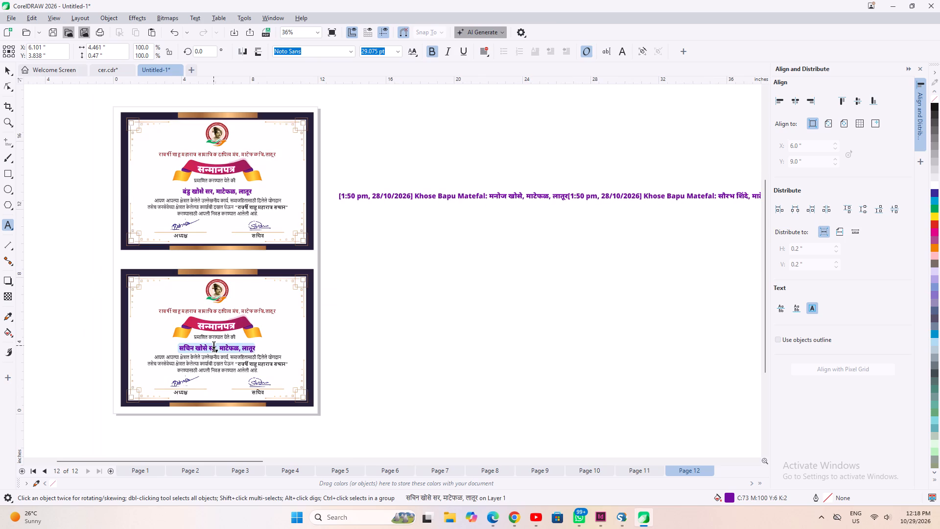
key("ctrl+v")
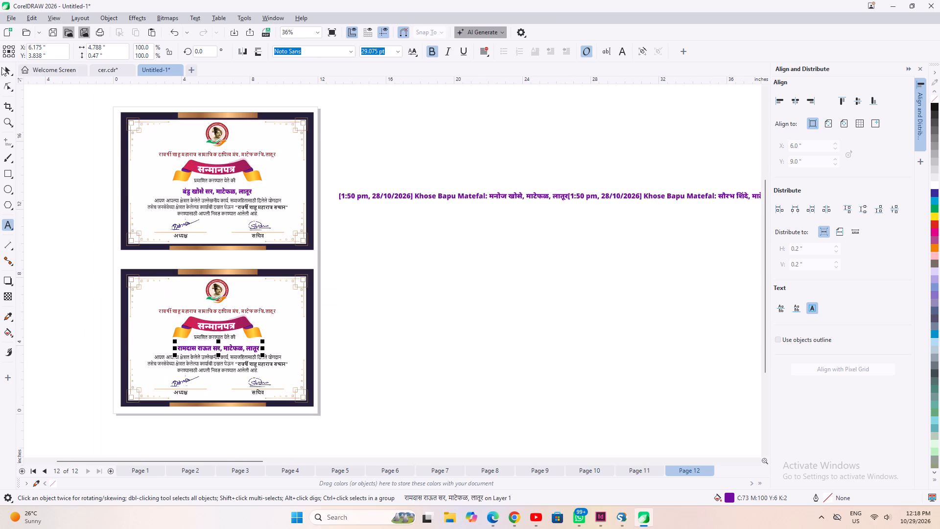
Copy both certificates and the recipient list from page 12 onto a new page 13 inserted after it.
left_click(9, 68)
left_click(105, 107)
left_click_drag(103, 103, 108, 115)
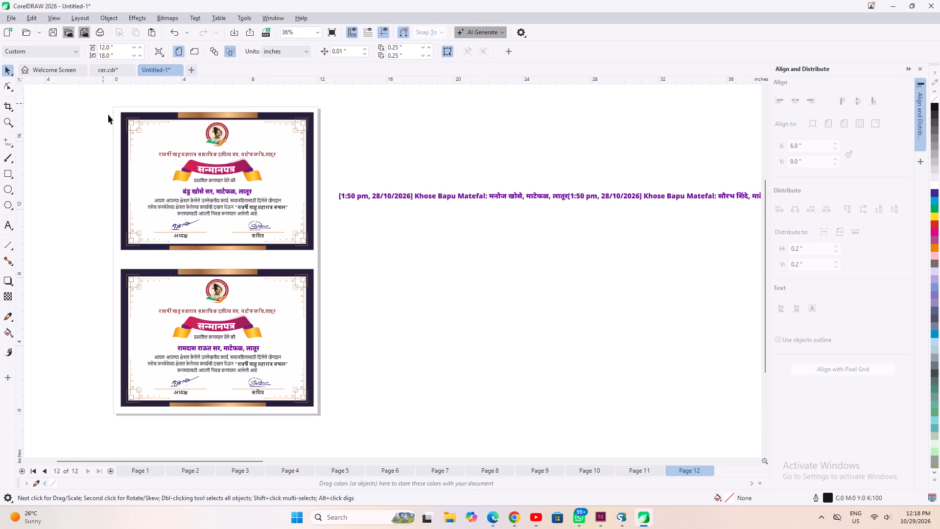
left_click_drag(108, 115, 339, 449)
left_click(402, 194, "shift")
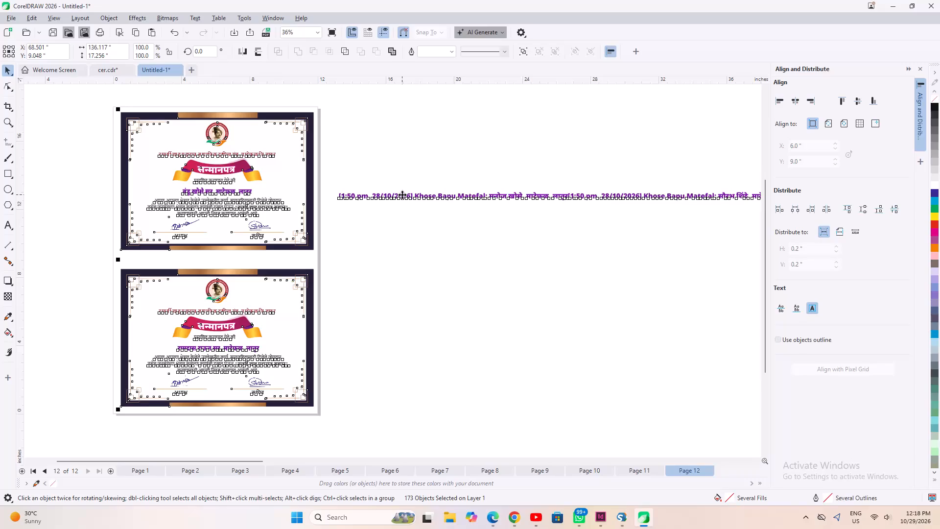
key("ctrl+c")
key("Page_Down")
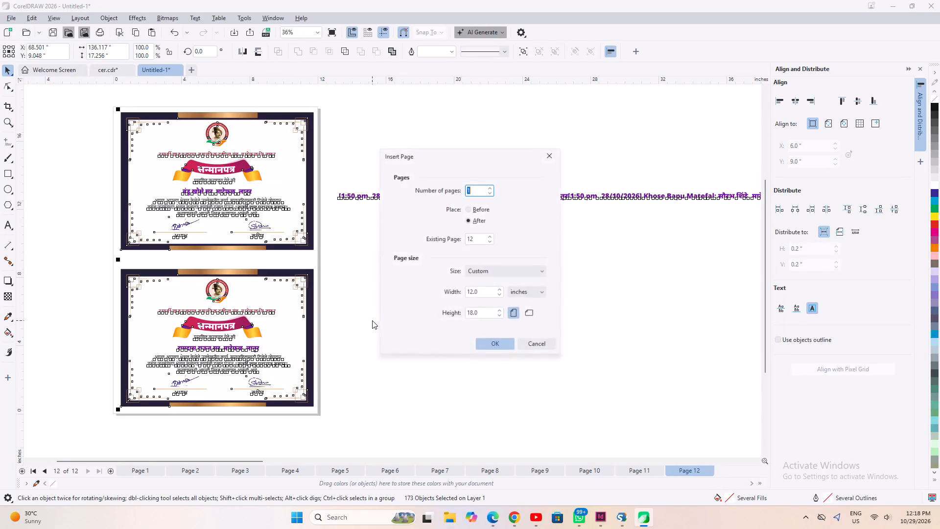
key("Return")
key("ctrl+v")
left_click(372, 320)
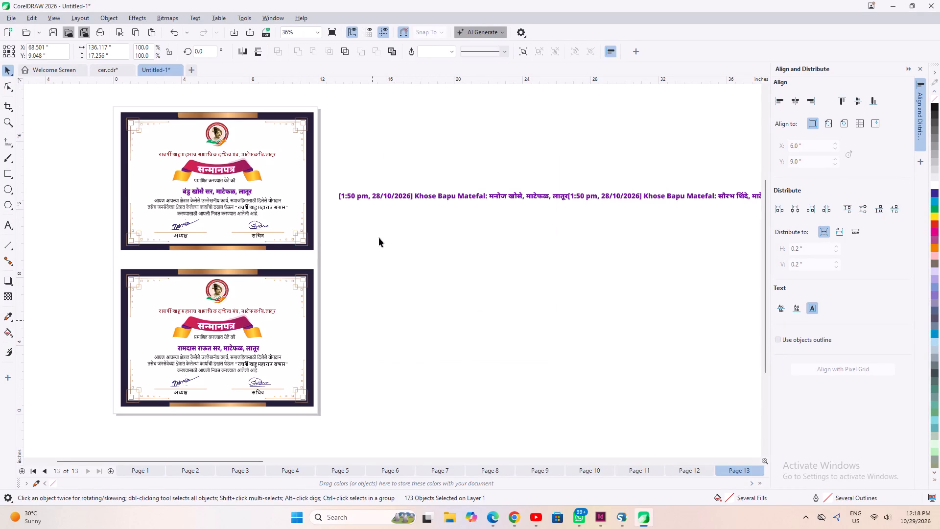
Delete the timestamp and sender prefix in front of the first entry in page 13's recipient list.
left_click(389, 199)
key("space")
left_click_drag(490, 194, 488, 194)
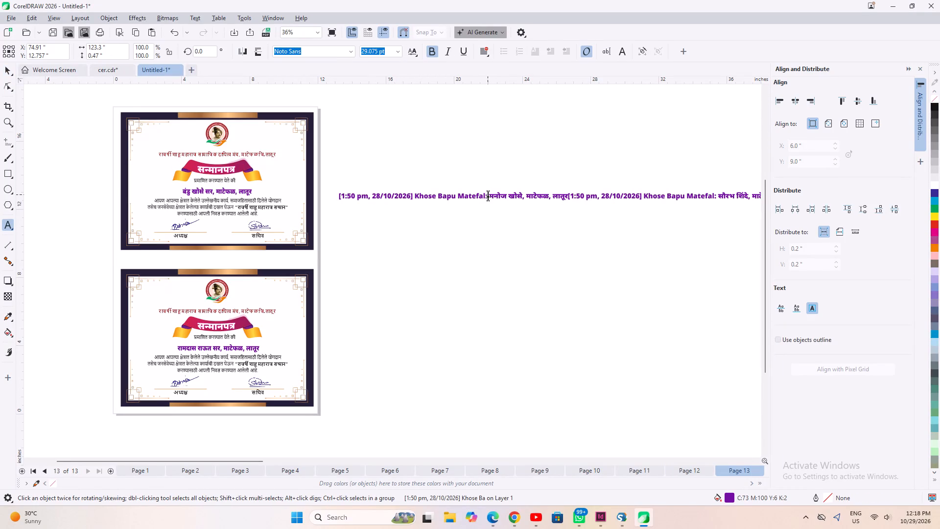
left_click_drag(488, 194, 152, 194)
key("BackSpace")
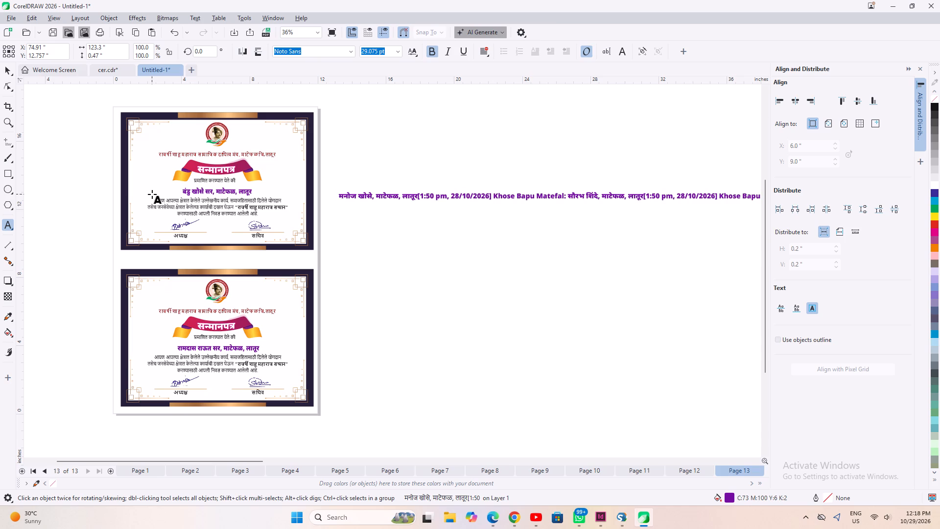
Cut the first entry, name and places, from the recipient list and use it to replace the name on page 13's upper certificate.
key("shift+Right")
key("shift+Right")
key("shift+Right")
key("shift+Right")
key("shift+Right")
key("shift+Right")
key("shift+Right")
key("shift+Right")
key("shift+Right")
key("shift+Right")
key("shift+Right")
key("shift+Right")
key("shift+Right")
key("shift+Right")
key("shift+Right")
key("shift+Right")
key("shift+Right")
key("shift+Right")
key("shift+Right")
key("shift+Right")
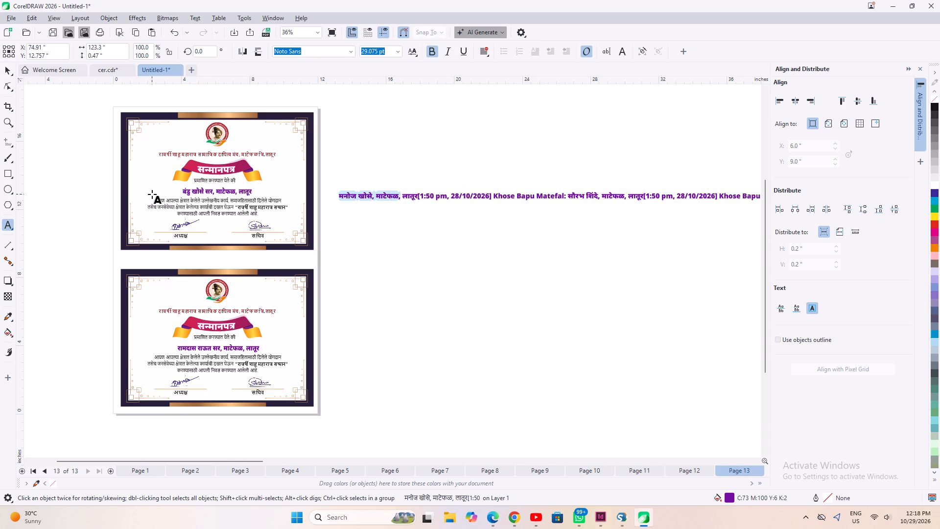
key("shift+Right")
key("shift+Right")
key("shift+Right")
key("ctrl+x")
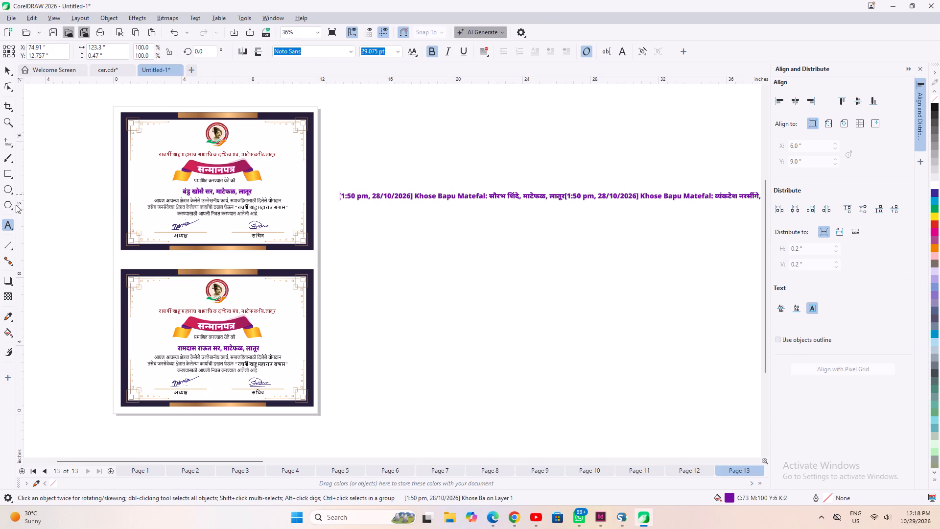
left_click(208, 193)
key("ctrl+a")
key("ctrl+v")
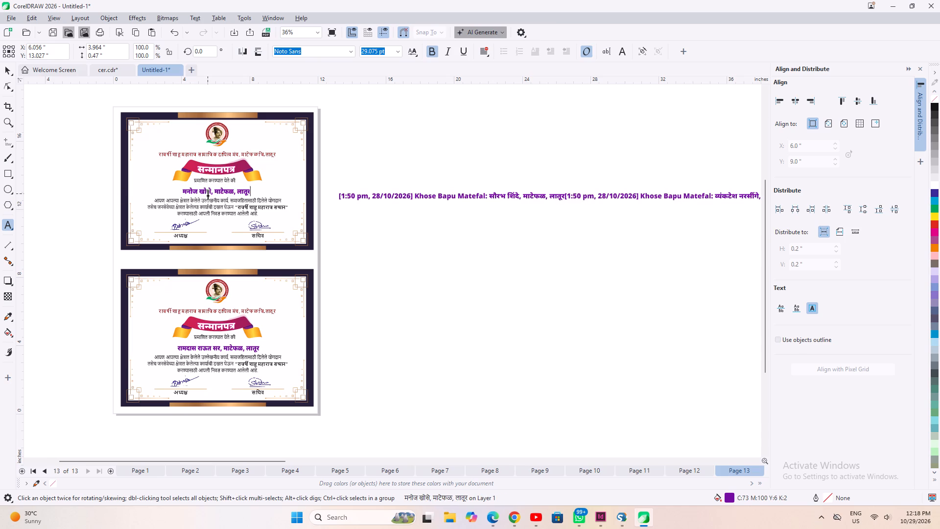
Delete the timestamp and sender prefix in front of the next entry now leading page 13's recipient list.
left_click_drag(488, 194, 209, 176)
key("BackSpace")
Cut the leading entry, name and places, from the recipient list and use it to replace the name on page 13's lower certificate.
key("shift+Right")
key("shift+Right")
key("shift+Right")
key("shift+Right")
key("shift+Right")
key("shift+Right")
key("shift+Right")
key("shift+Right")
key("shift+Right")
key("shift+Right")
key("shift+Right")
key("shift+Right")
key("shift+Right")
key("shift+Right")
key("shift+Right")
key("shift+Right")
key("shift+Right")
key("shift+Right")
key("shift+Right")
key("shift+Right")
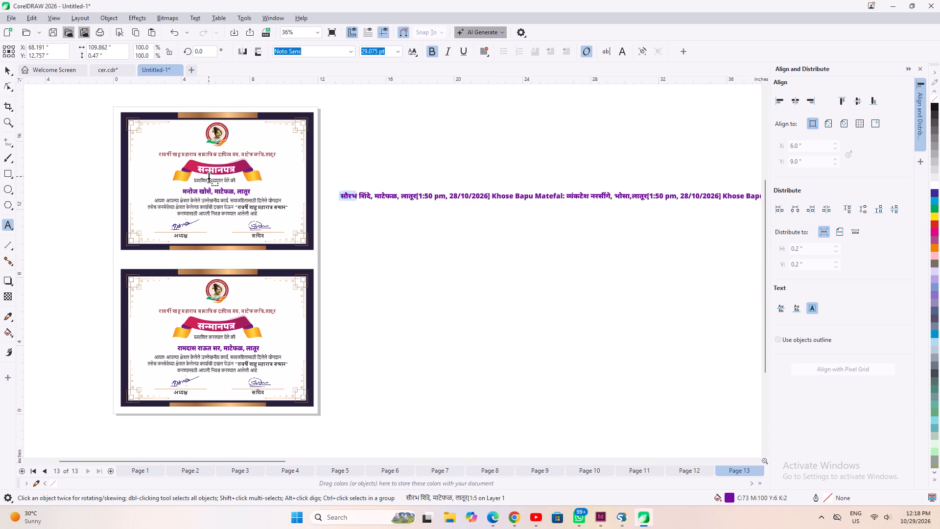
key("shift+Right")
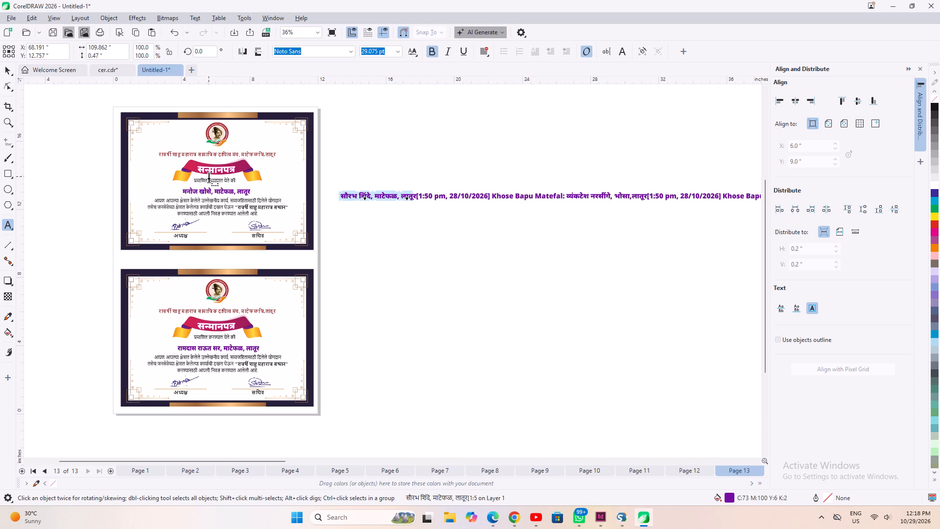
key("shift+Right")
key("ctrl+x")
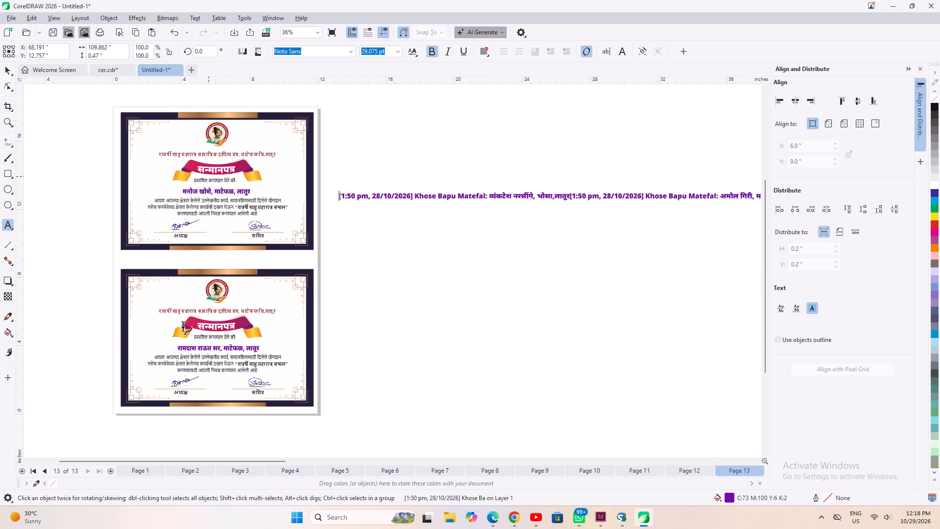
left_click(210, 345)
key("ctrl+a")
key("ctrl+v")
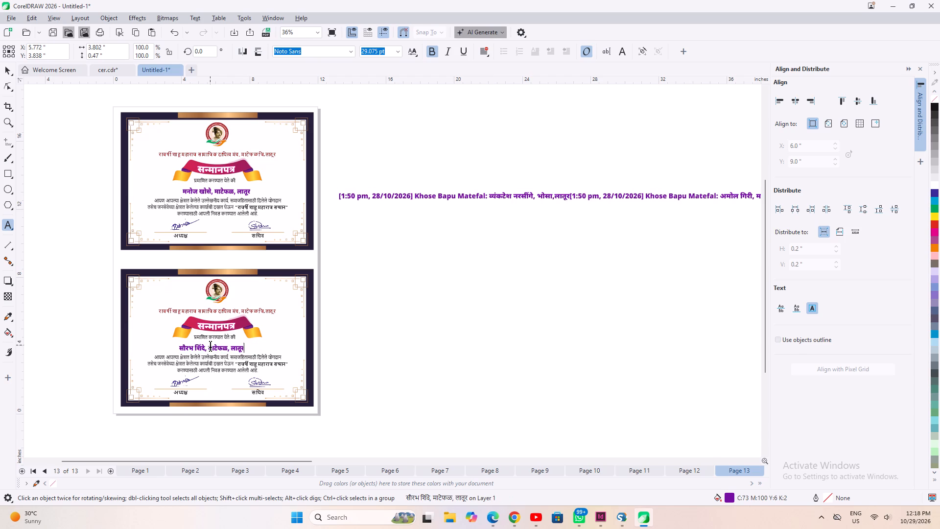
Copy both certificates and the recipient list from page 13 onto a new page 14 inserted after it.
left_click(6, 70)
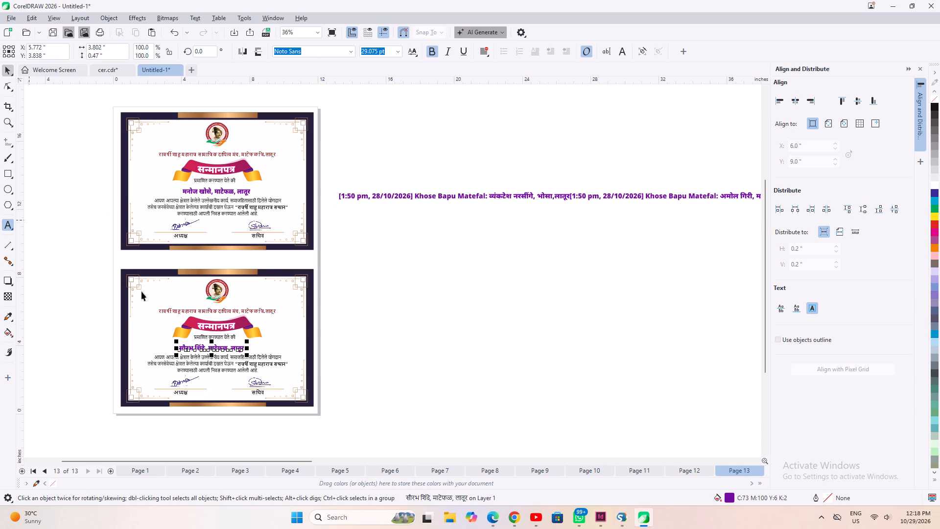
scroll(141, 291, "down", 2)
left_click_drag(75, 118, 314, 431)
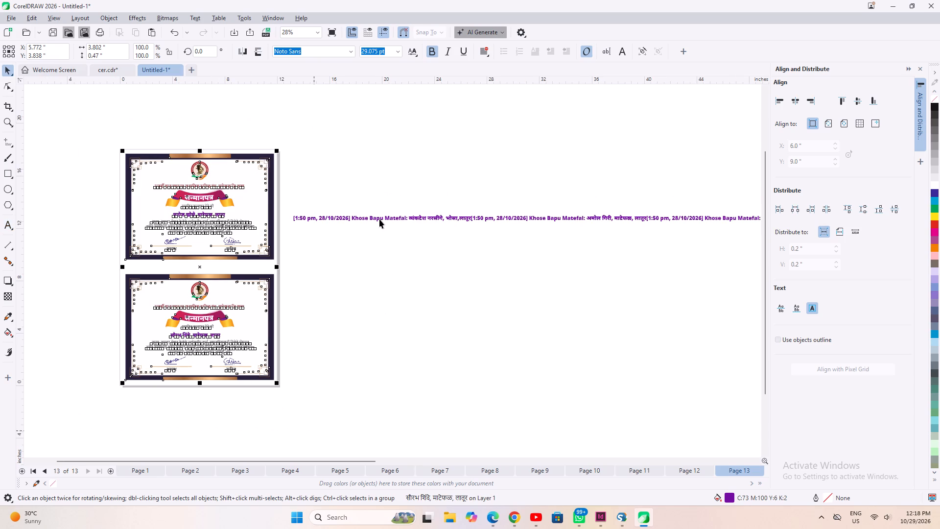
left_click(379, 219, "shift")
key("ctrl+c")
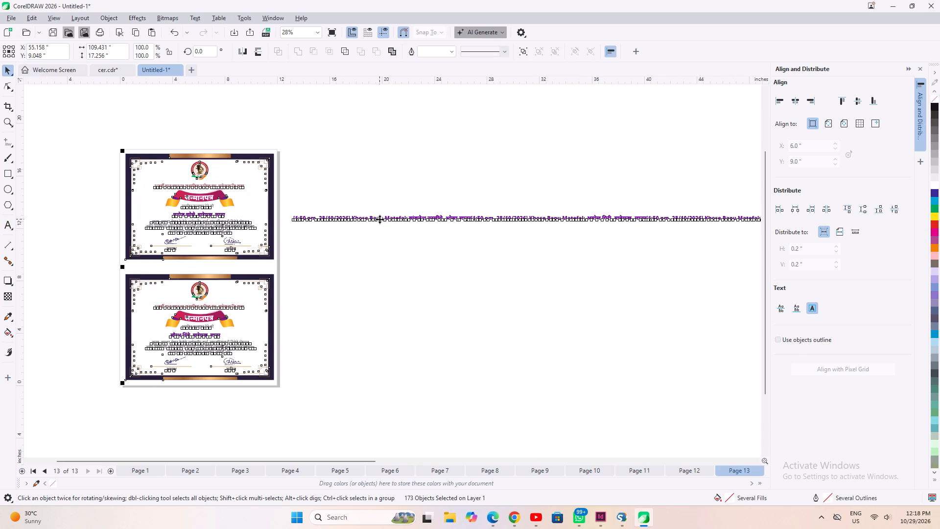
key("Page_Down")
key("Return")
key("ctrl+v")
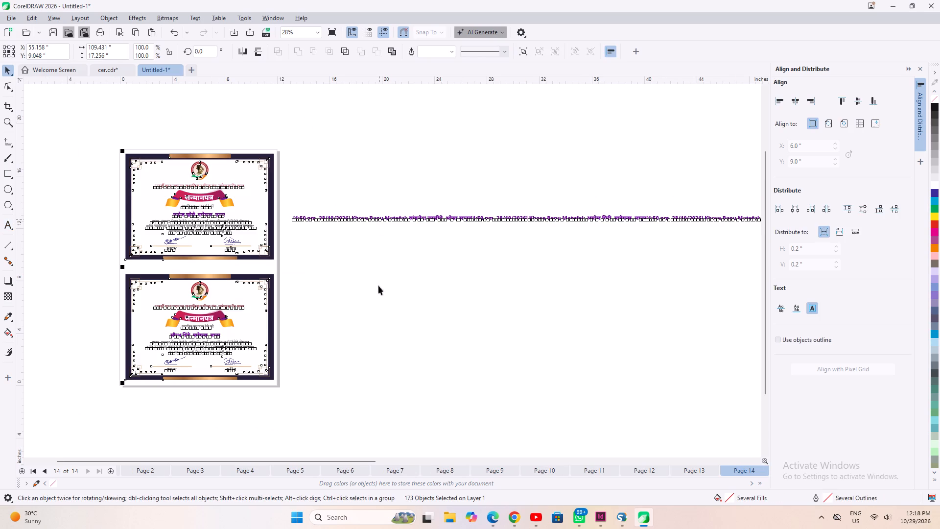
left_click(376, 310)
Delete the timestamp and sender prefix in front of the first entry in page 14's recipient list.
left_click(342, 213)
key("space")
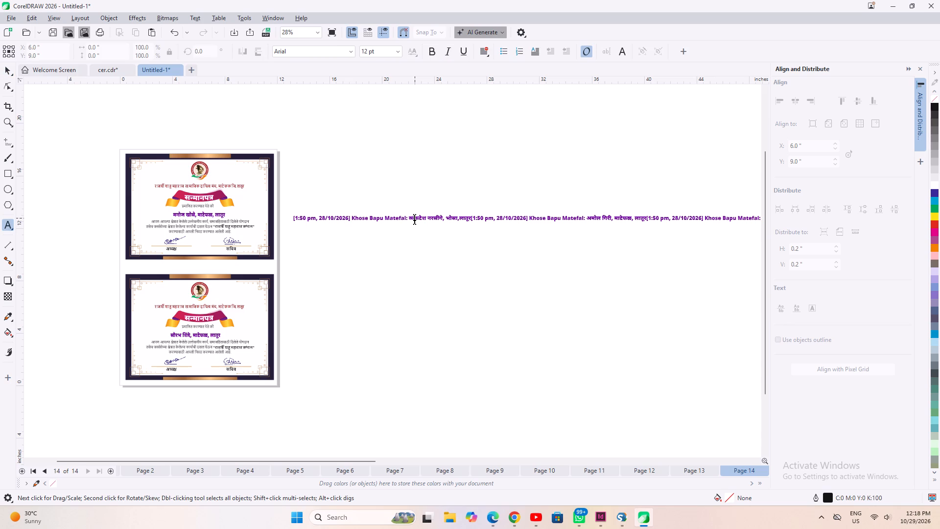
left_click(413, 218)
key("Left")
key("Left")
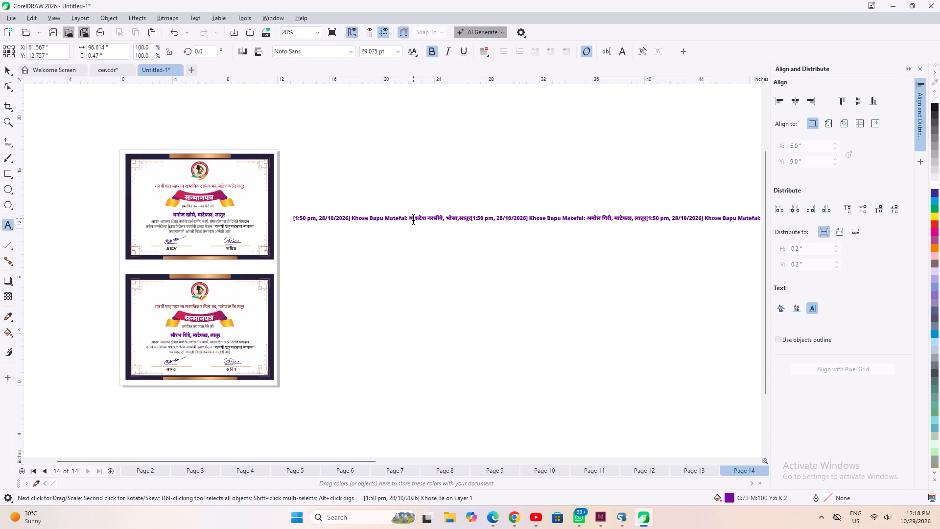
key("shift+Home")
key("BackSpace")
Cut the first entry, name and places, from the recipient list and use it to replace the name on page 14's upper certificate.
key("shift+Right")
key("shift+Right")
key("shift+Right")
key("shift+Right")
key("shift+Right")
key("shift+Right")
key("shift+Right")
key("shift+Right")
key("shift+Right")
key("shift+Right")
key("shift+Right")
key("shift+Right")
key("shift+Right")
key("shift+Right")
key("shift+Right")
key("shift+Right")
key("shift+Right")
key("shift+Right")
key("shift+Right")
key("shift+Right")
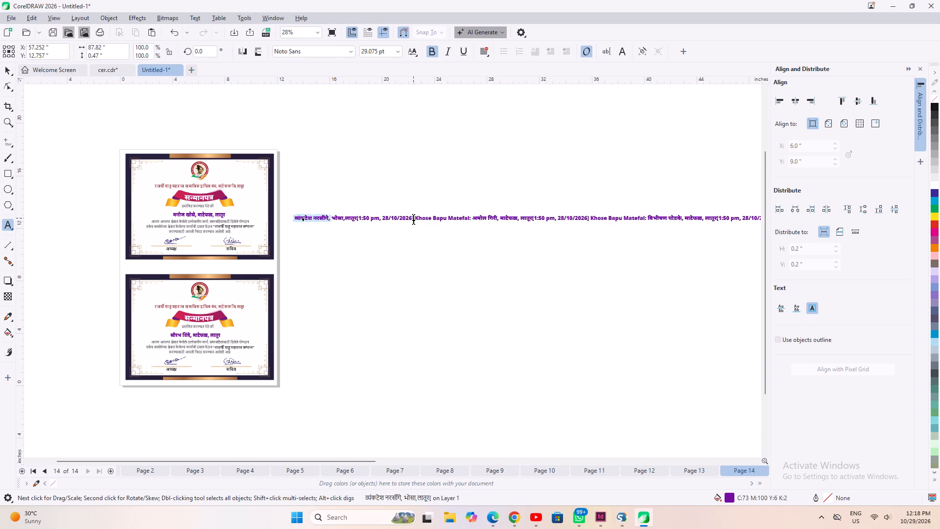
key("shift+Right")
key("shift+Right")
key("shift+Right")
key("shift+Right")
key("shift+Right")
key("shift+Right")
key("ctrl+x")
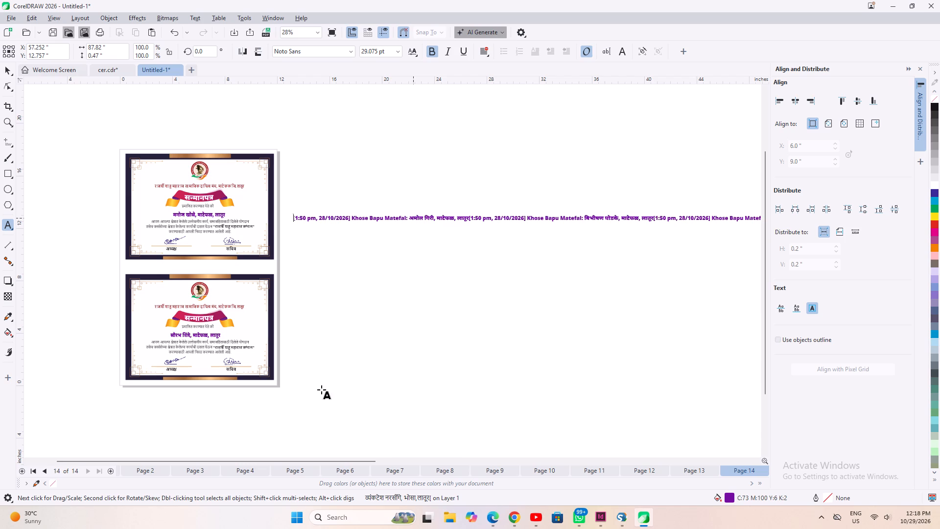
left_click(198, 215)
key("ctrl+a")
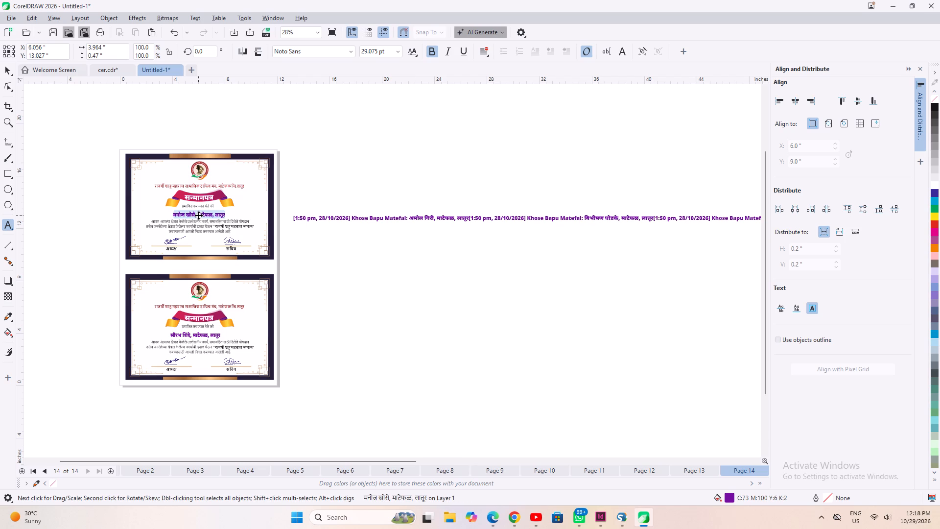
key("ctrl+v")
left_click(3, 69)
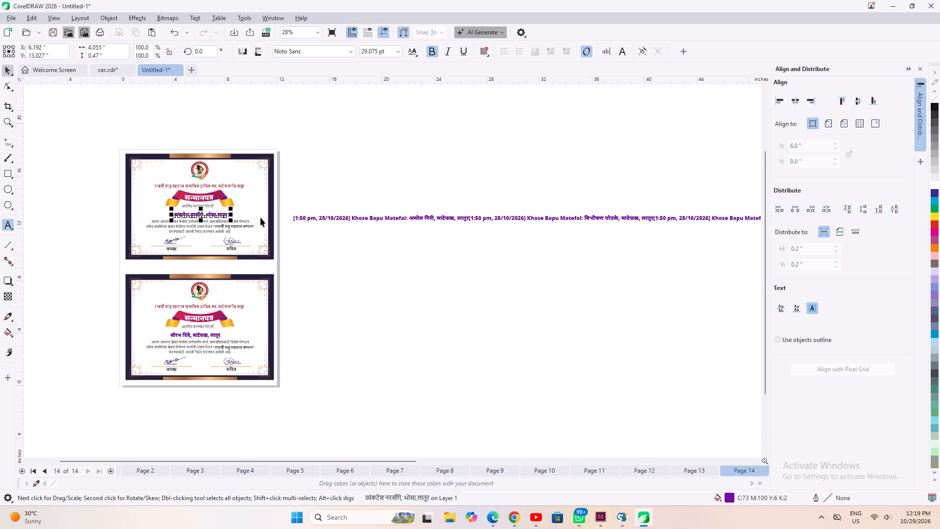
Centre the new name horizontally on page 14's upper certificate.
scroll(260, 217, "up", 1)
scroll(113, 212, "up", 3)
left_click(135, 214, "shift")
key("c")
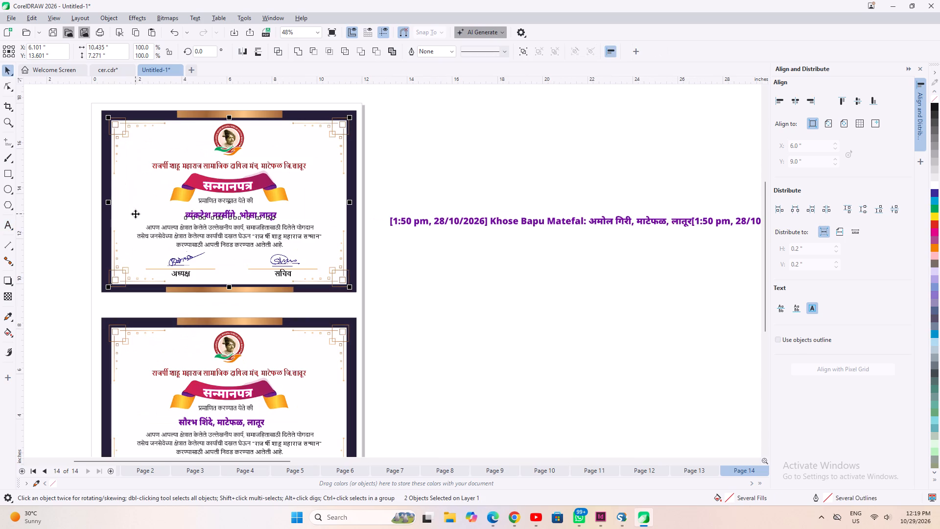
Delete the timestamp and sender prefix in front of the first entry in page 14's recipient list.
left_click(453, 228)
key("space")
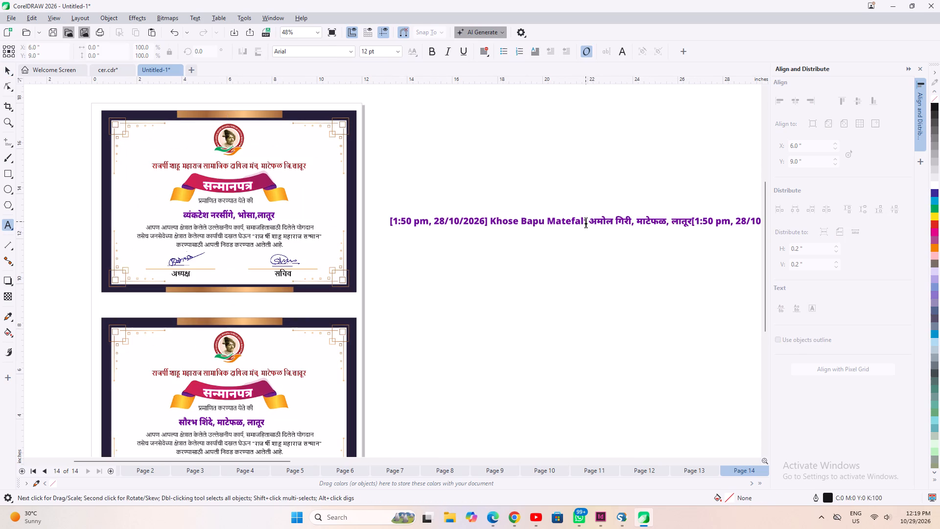
left_click_drag(586, 221, 311, 221)
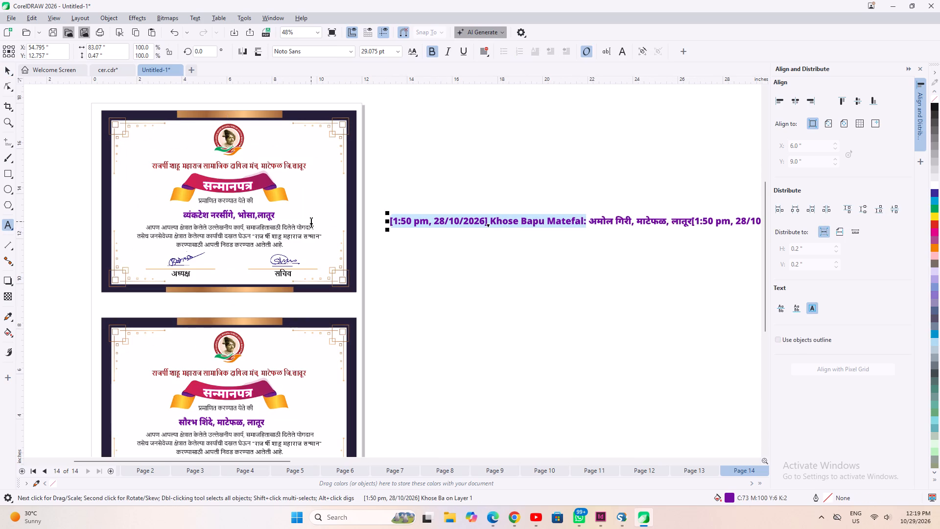
key("BackSpace")
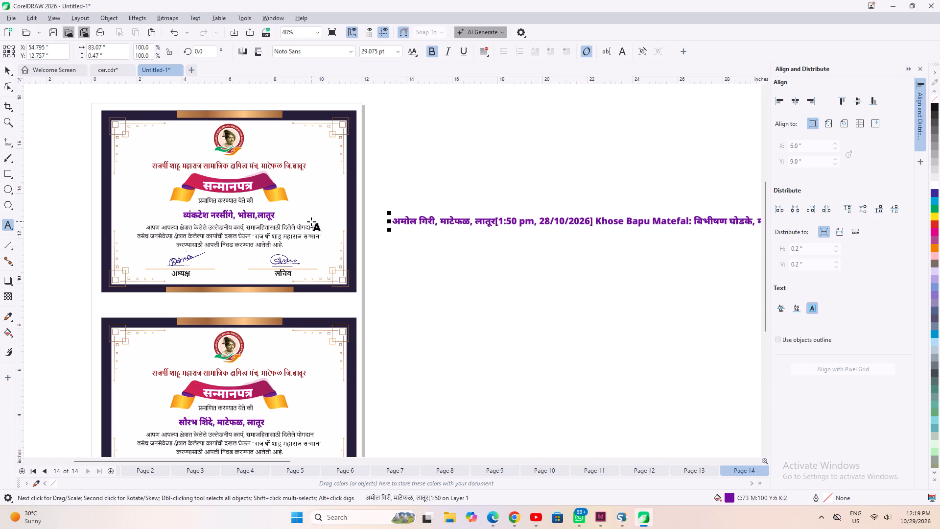
key("Right")
key("BackSpace")
Cut the leading entry, name and places, from the recipient list and use it to replace the name on page 14's lower certificate.
key("shift+Right")
key("shift+Right")
key("shift+Right")
key("shift+Right")
key("shift+Right")
key("shift+Right")
key("shift+Right")
key("shift+Right")
key("shift+Right")
key("shift+Right")
key("shift+Right")
key("shift+Right")
key("shift+Right")
key("shift+Right")
key("shift+Right")
key("shift+Right")
key("shift+Right")
key("shift+Right")
key("shift+Right")
key("shift+Right")
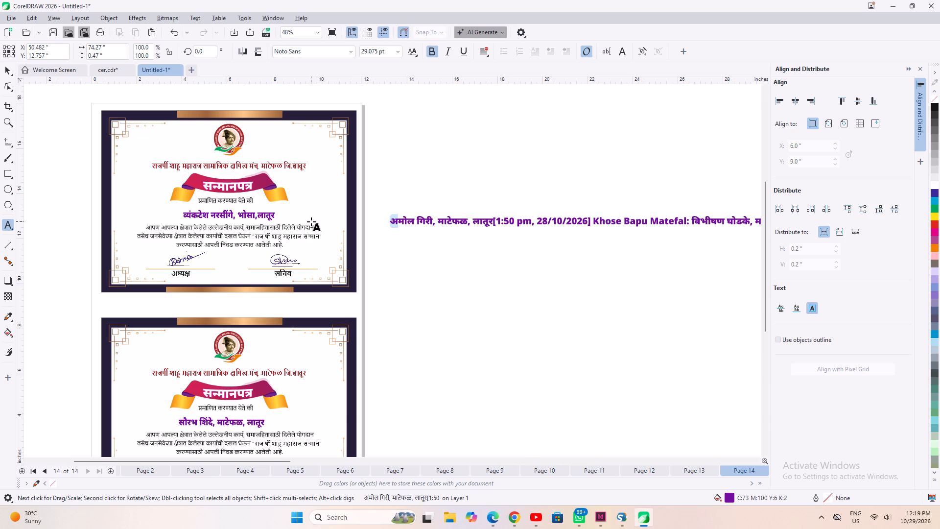
key("shift+Right")
key("shift+Right")
key("shift+Right")
key("shift+Right")
key("shift+Right")
key("shift+Right")
key("shift+Right")
key("shift+Right")
key("shift+Right")
key("shift+Right")
key("shift+Right")
key("shift+Right")
key("shift+Right")
key("shift+Right")
key("shift+Right")
key("shift+Right")
key("shift+Right")
key("shift+Right")
key("shift+Right")
key("shift+Right")
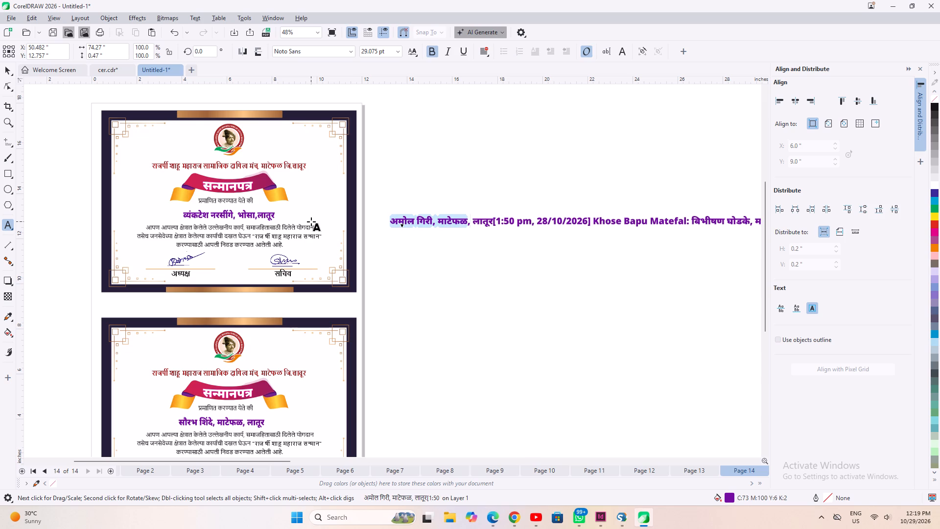
key("shift+Left")
key("shift+Right")
key("ctrl+x")
scroll(308, 219, "down", 3)
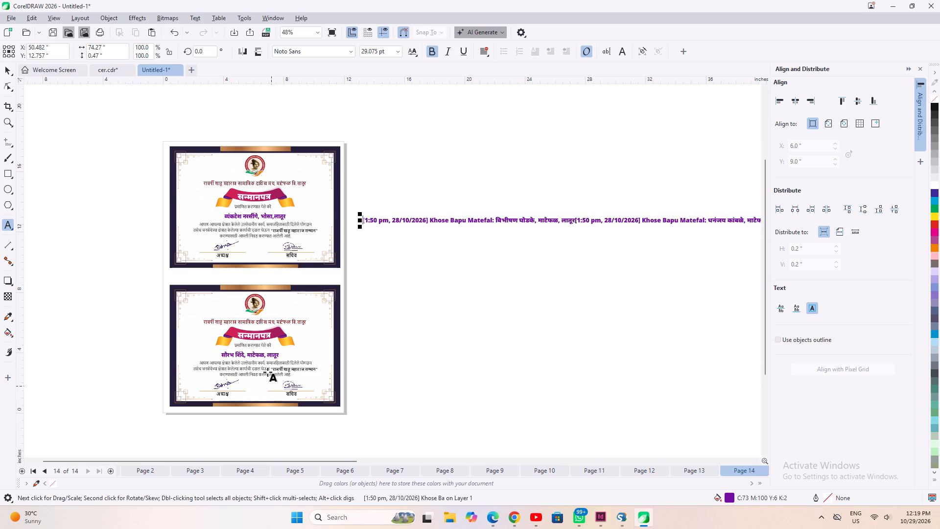
scroll(260, 368, "up", 1)
left_click(249, 351)
key("ctrl+a")
key("ctrl+v")
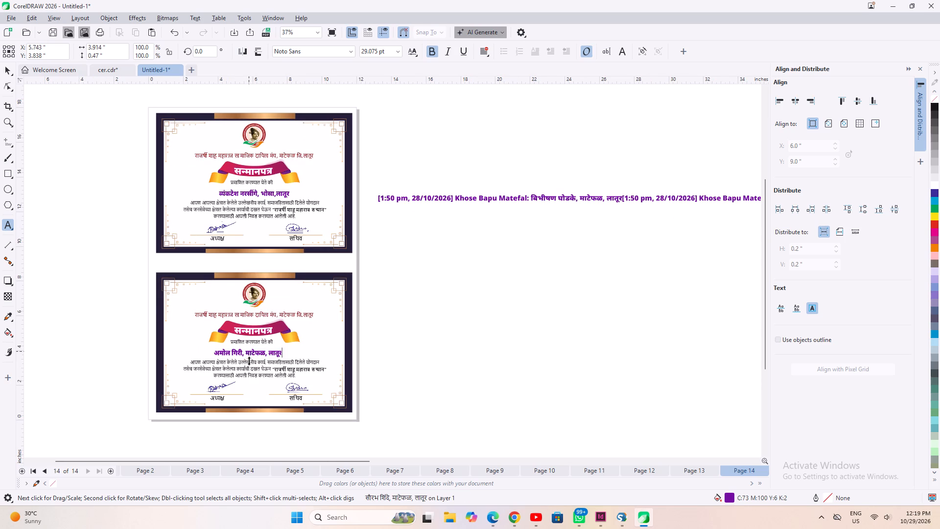
Copy both certificates and the recipient list from page 14 and insert a new page 15 after it.
left_click(6, 66)
left_click_drag(84, 88, 382, 455)
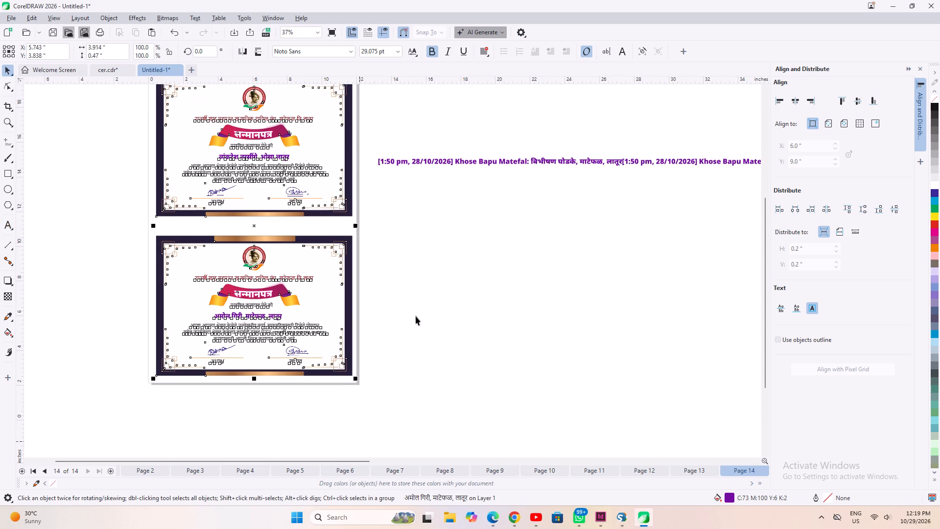
left_click(448, 164, "shift")
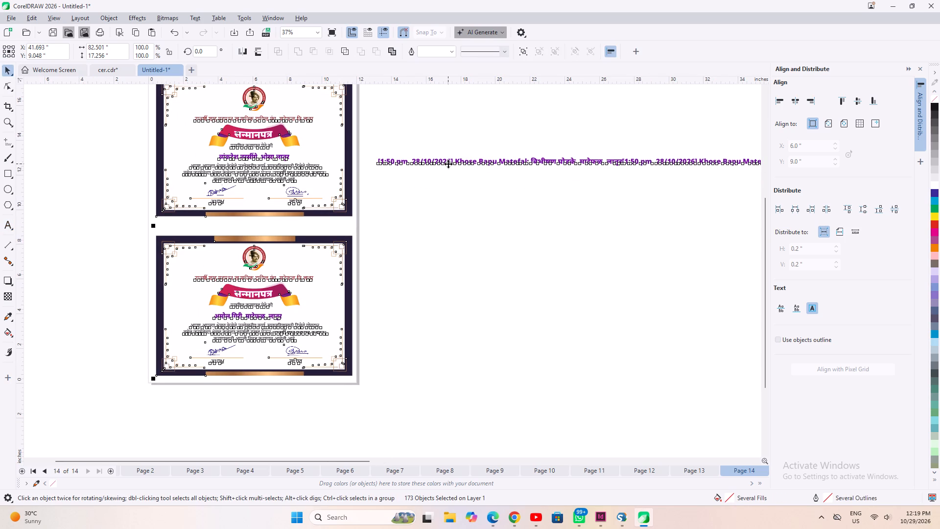
key("ctrl+c")
key("Page_Down")
key("Return")
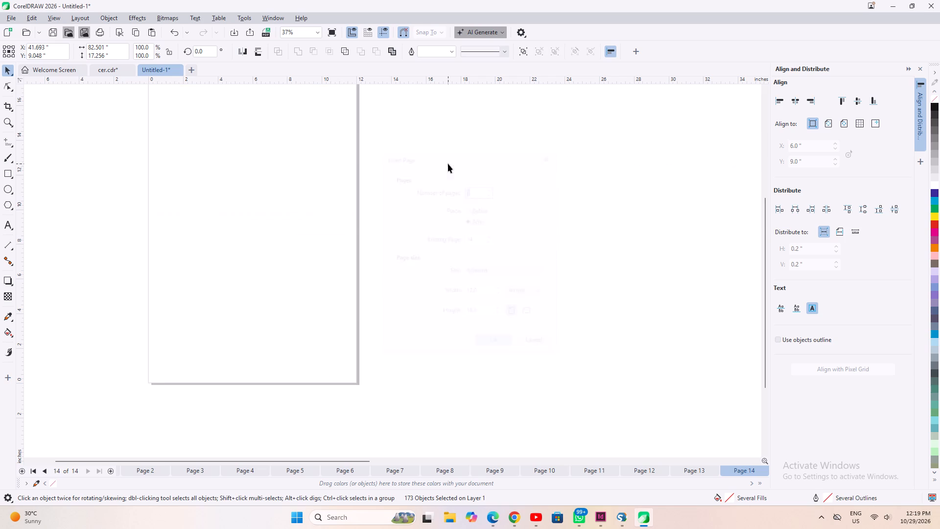
Paste the copied certificates and recipient list onto page 15.
key("ctrl+v")
scroll(446, 308, "down", 1)
scroll(426, 161, "up", 1)
Delete the timestamp and sender prefix in front of the first entry in page 15's recipient list.
left_click(424, 183)
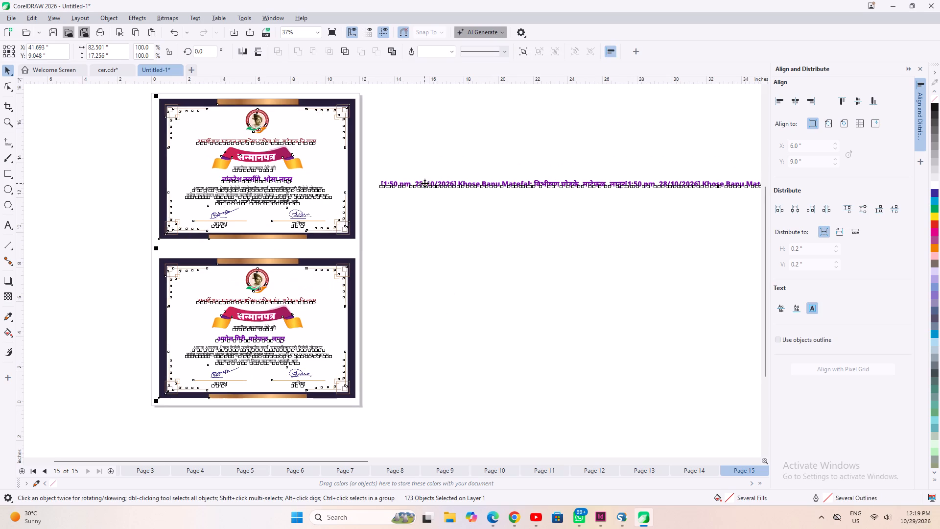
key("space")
left_click(491, 234)
left_click_drag(533, 184, 534, 184)
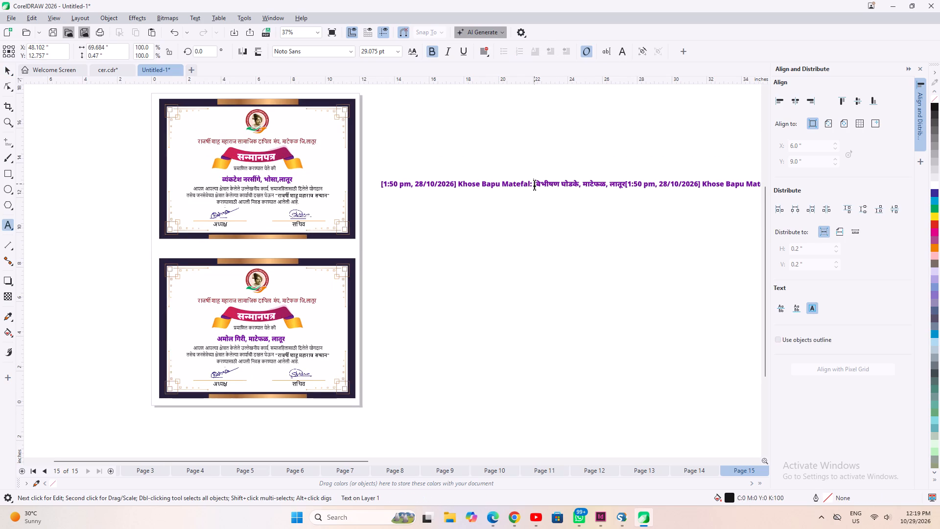
left_click_drag(534, 184, 275, 161)
key("BackSpace")
Cut the leading entry, name and places, from the recipient list and use it to replace the name on page 15's upper certificate.
key("shift+Right")
key("shift+Right")
key("shift+Right")
key("shift+Right")
key("shift+Right")
key("shift+Right")
key("shift+Right")
key("shift+Right")
key("shift+Right")
key("shift+Right")
key("shift+Right")
key("shift+Right")
key("shift+Right")
key("shift+Right")
key("shift+Right")
key("shift+Right")
key("shift+Right")
key("shift+Right")
key("shift+Right")
key("shift+Right")
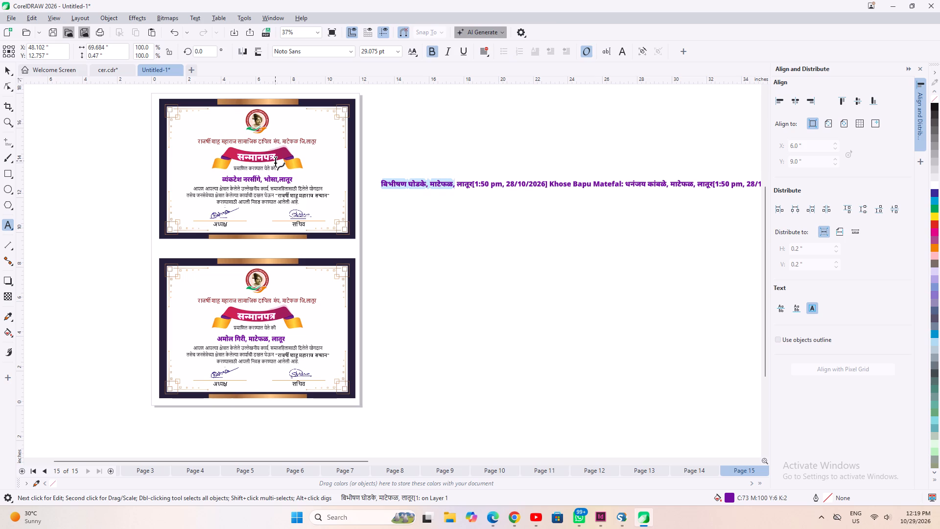
key("shift+Right")
key("shift+Right")
key("shift+Right")
key("ctrl+x")
left_click(252, 176)
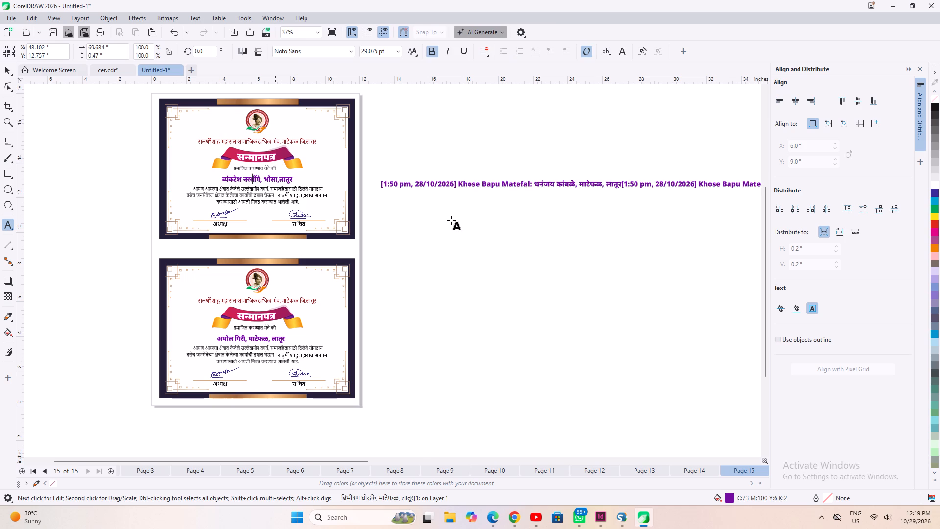
left_click(245, 177)
key("ctrl+a")
key("ctrl+v")
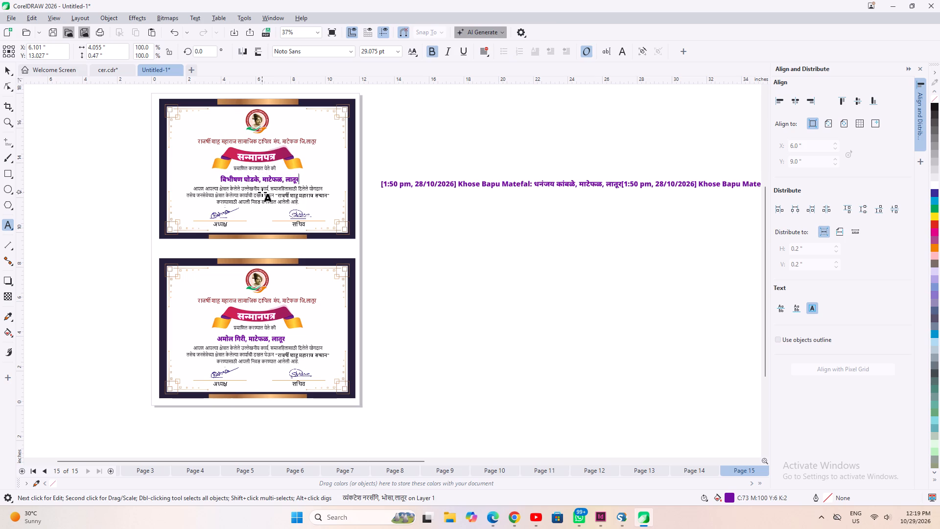
Move the new name on page 15's upper certificate horizontally to about X 6.0 inches, the page centre.
left_click(6, 70)
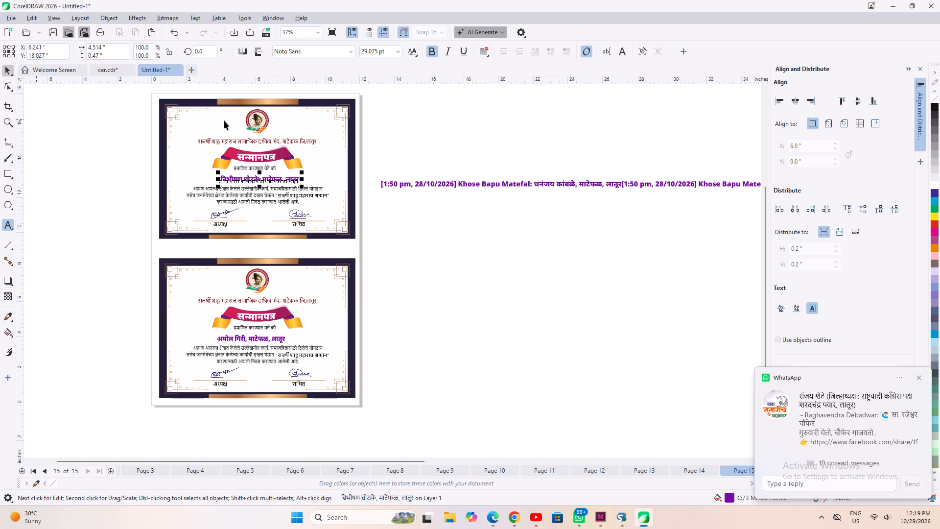
scroll(204, 107, "up", 2)
left_click_drag(278, 202, 277, 202)
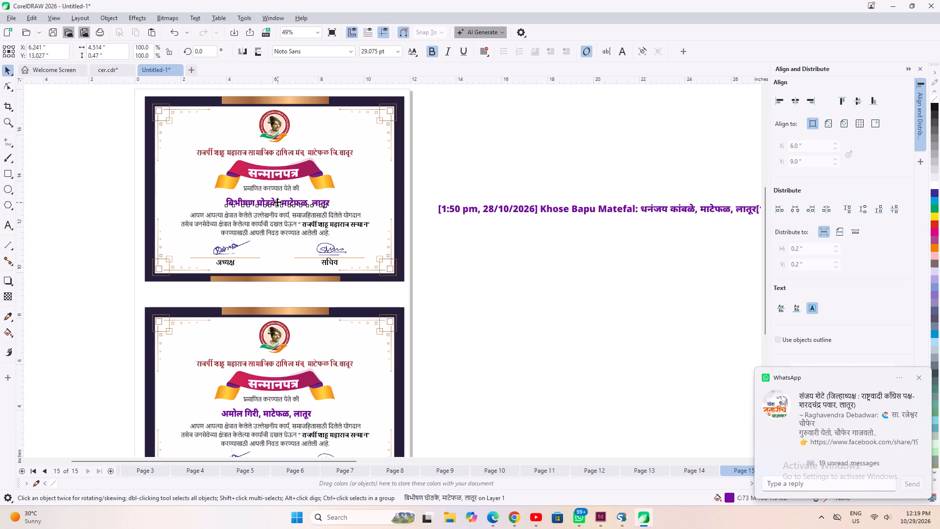
left_click_drag(277, 202, 272, 202)
Delete the timestamp and sender prefix in front of the entry that now leads page 15's recipient list.
left_click(560, 206)
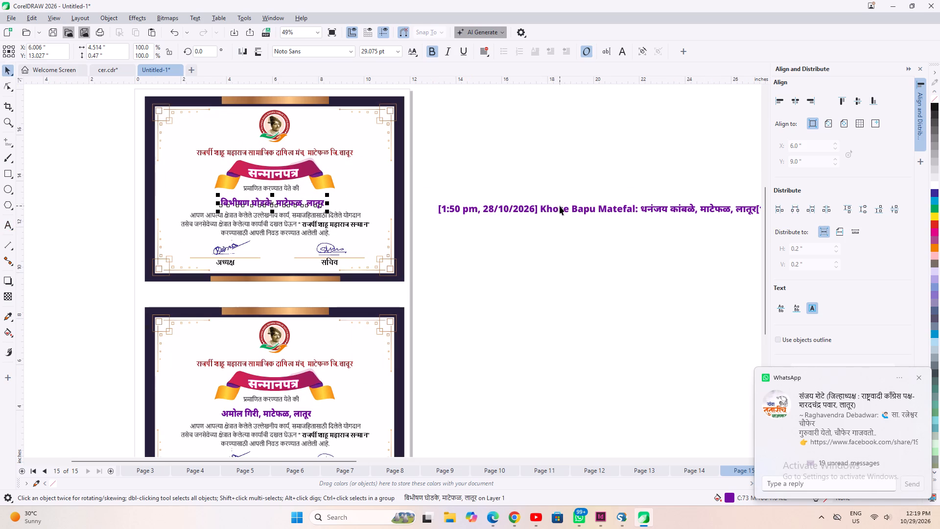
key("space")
left_click_drag(639, 209, 406, 209)
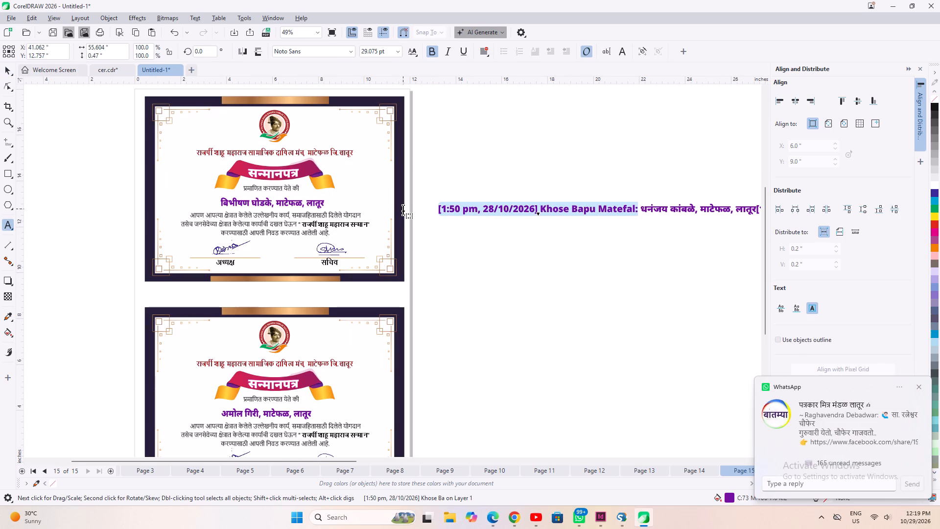
key("BackSpace")
key("Right")
key("shift+BackSpace")
Cut the leading entry, name and places, from the recipient list and use it to replace the name on page 15's lower certificate.
key("shift+Right")
key("shift+Right")
key("shift+Right")
key("shift+Right")
key("shift+Right")
key("shift+Right")
key("shift+Right")
key("shift+Right")
key("shift+Right")
key("shift+Right")
key("shift+Right")
key("shift+Right")
key("shift+Right")
key("shift+Right")
key("shift+Right")
key("shift+Right")
key("shift+Right")
key("shift+Right")
key("shift+Right")
key("shift+Right")
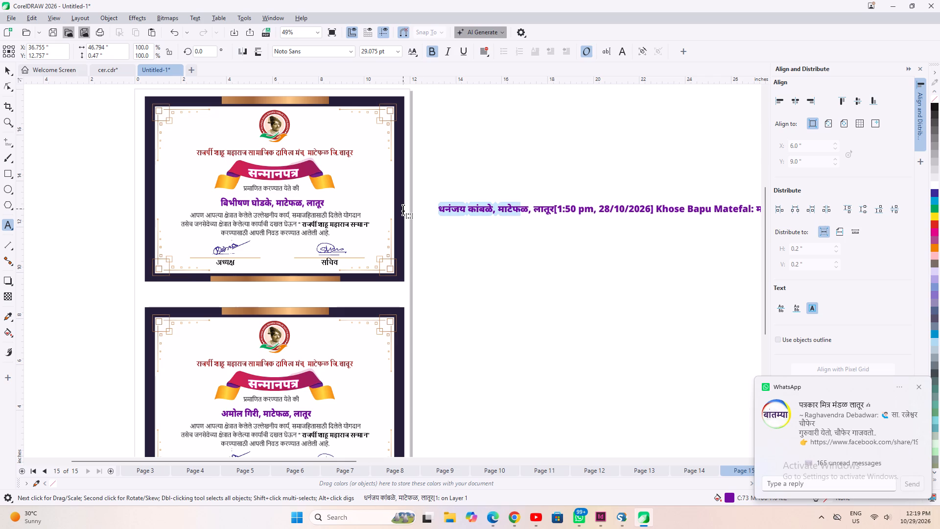
key("shift+Right")
key("shift+Right")
key("shift+Right")
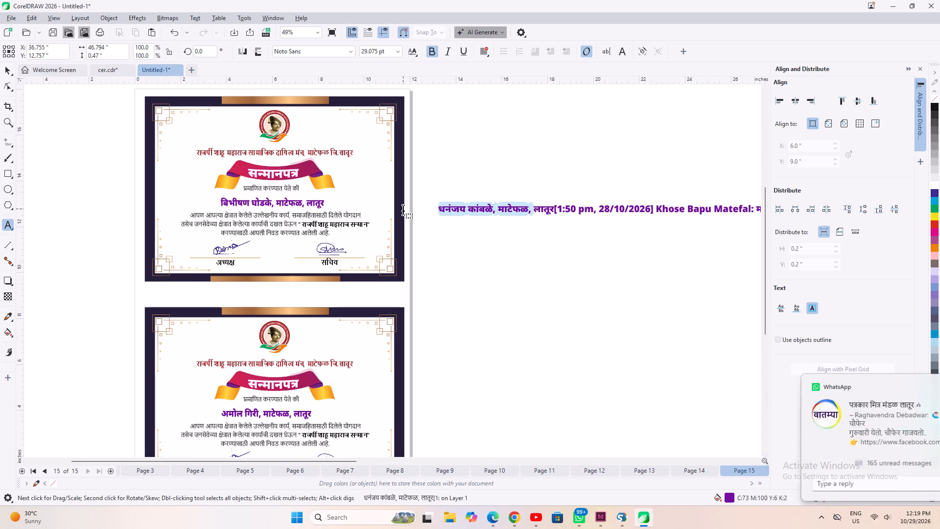
key("shift+Right")
key("shift+Right")
key("shift+Right")
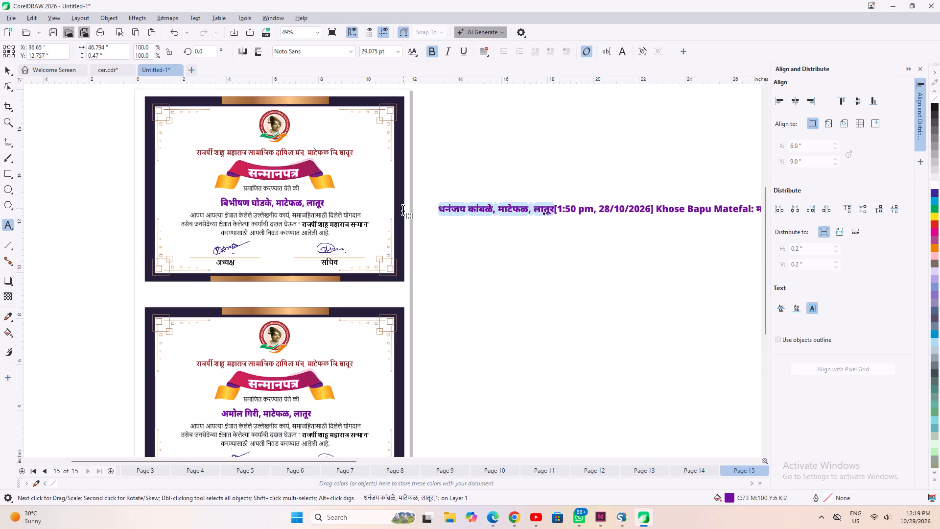
key("ctrl+x")
left_click(275, 412)
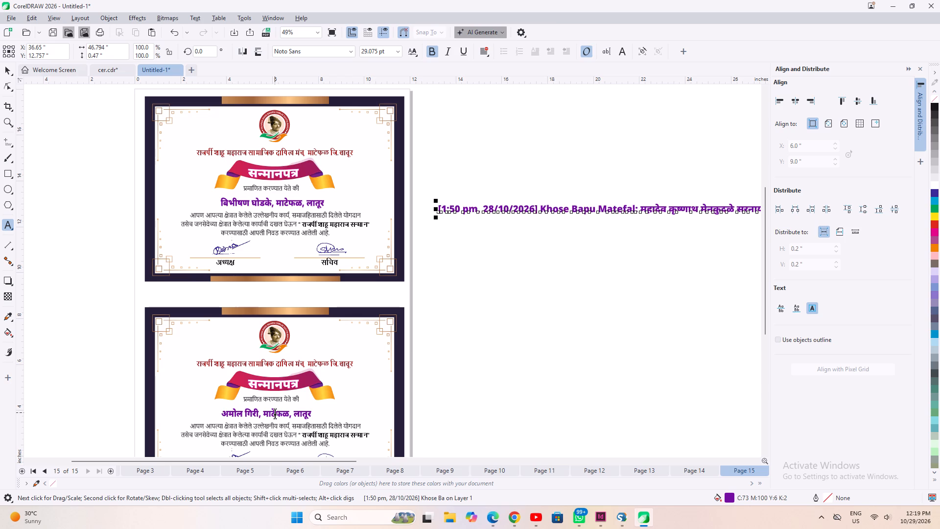
key("ctrl+a")
key("ctrl+v")
Copy both certificates and the recipient list from page 15, insert a new page 16 after it, and paste them there.
scroll(233, 323, "down", 2)
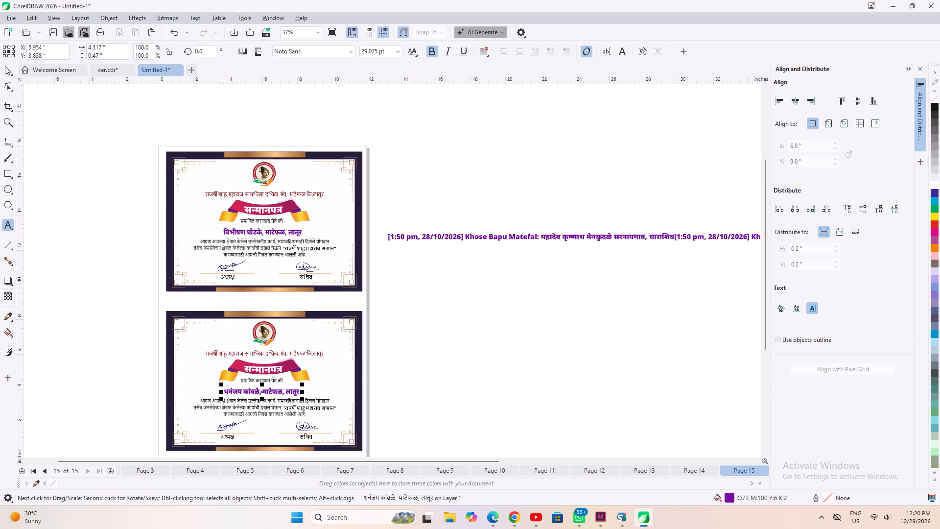
left_click(5, 66)
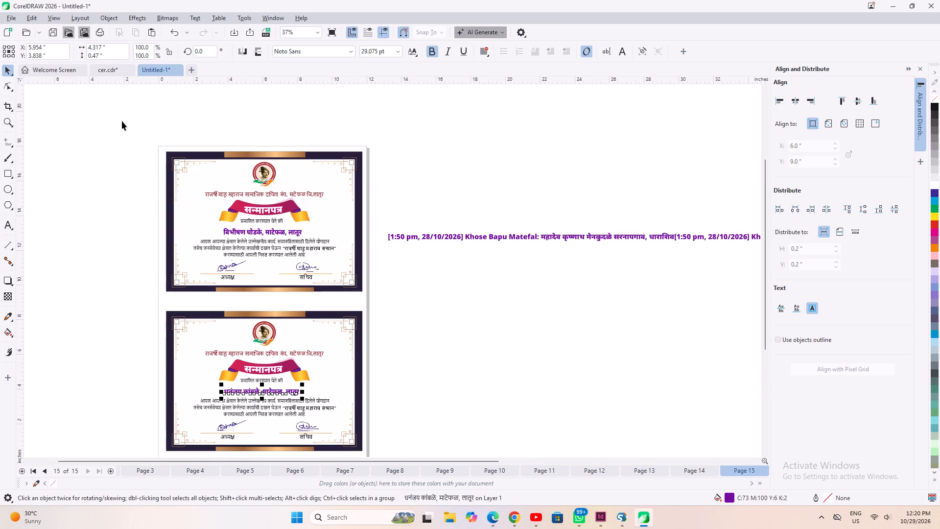
left_click_drag(121, 120, 387, 451)
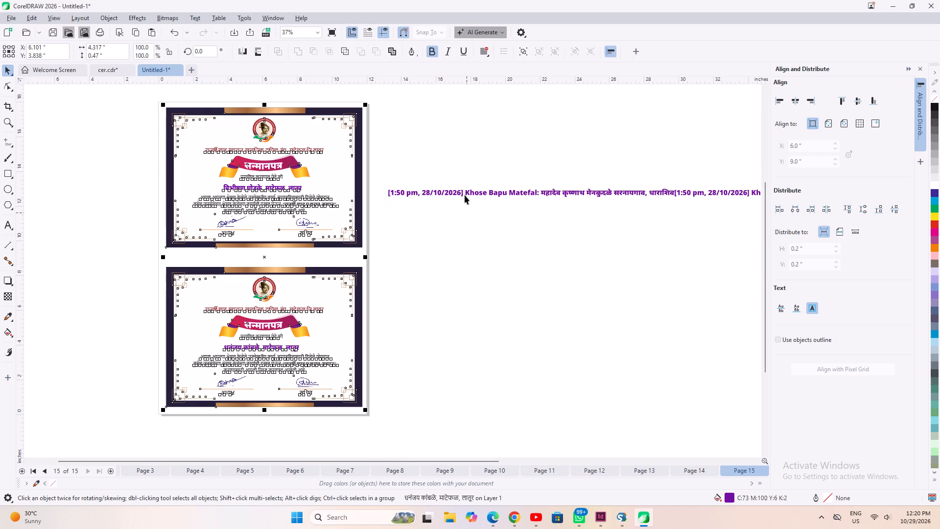
left_click(465, 195, "shift")
key("ctrl+c")
key("Page_Down")
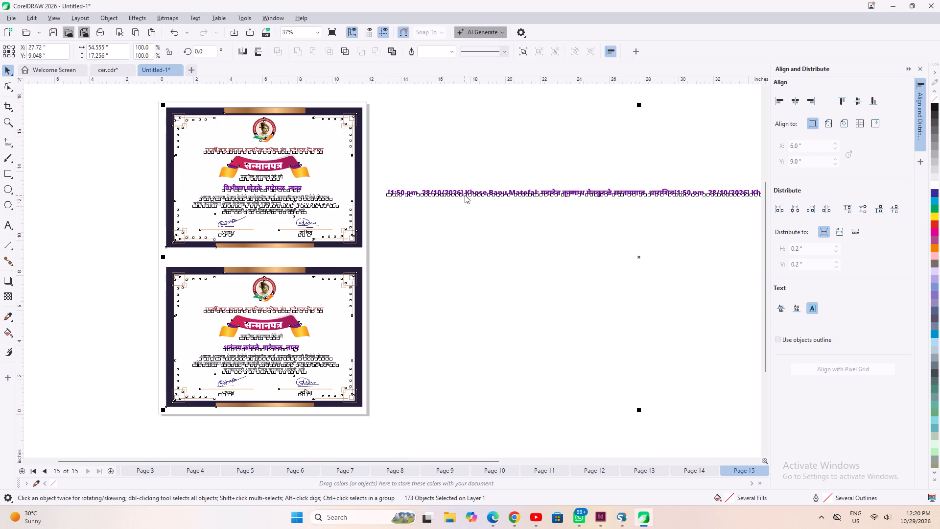
key("Return")
key("ctrl+v")
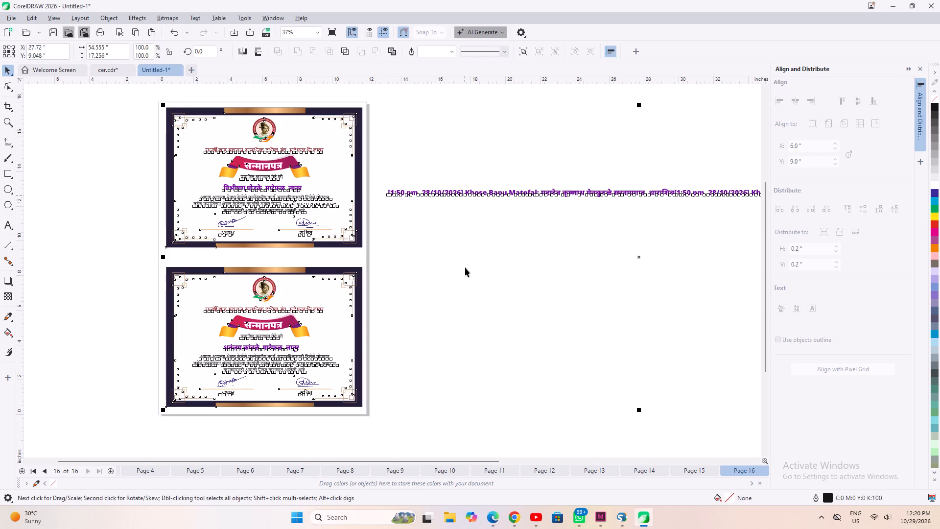
Delete the timestamp and sender prefix in front of the first entry in page 16's recipient list.
left_click(465, 268)
left_click(481, 188)
key("space")
left_click_drag(539, 192, 352, 191)
key("BackSpace")
key("Right")
key("BackSpace")
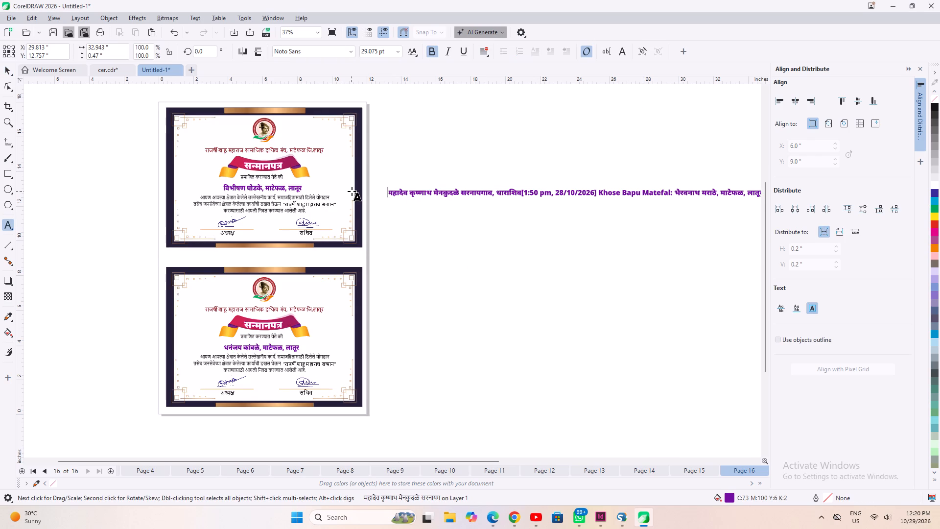
Cut the leading entry, name and places, from the recipient list and use it to replace the name on page 16's upper certificate.
key("shift+Right")
key("shift+Right")
key("shift+Right")
key("shift+Right")
key("shift+Right")
key("shift+Right")
key("shift+Right")
key("shift+Right")
key("shift+Right")
key("shift+Right")
key("shift+Right")
key("shift+Right")
key("shift+Right")
key("shift+Right")
key("shift+Right")
key("shift+Right")
key("shift+Right")
key("shift+Right")
key("shift+Right")
key("shift+Right")
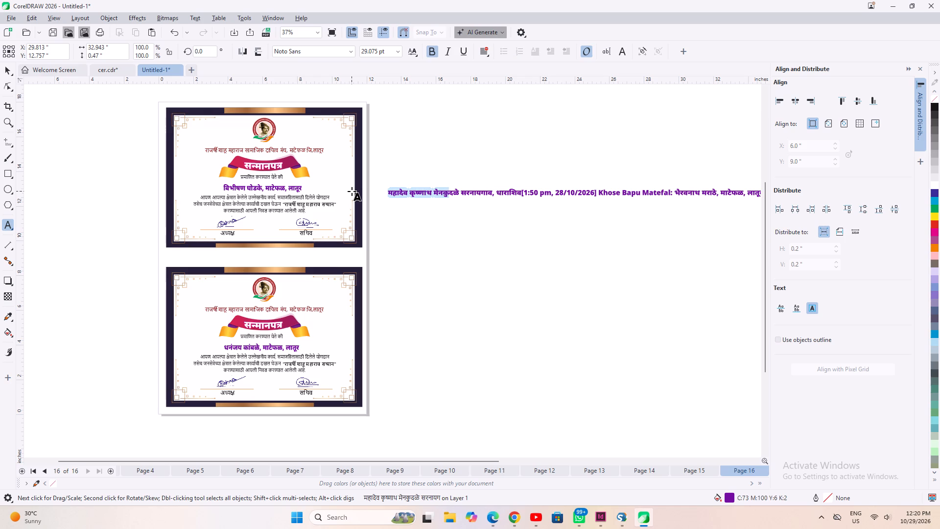
key("shift+Right")
key("shift+Right")
key("shift+Right")
key("shift+Right")
key("shift+Right")
key("shift+Right")
key("shift+Right")
key("shift+Right")
key("shift+Right")
key("shift+Right")
key("shift+Right")
key("shift+Right")
key("shift+Right")
key("shift+Right")
key("shift+Right")
key("shift+Right")
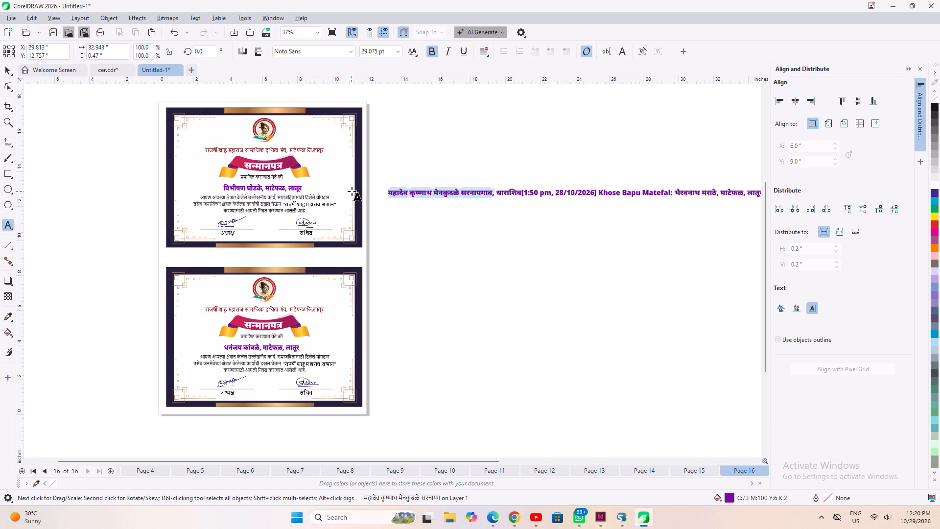
key("shift+Right")
key("shift+Right")
key("shift+Right")
key("shift+Right")
key("shift+Left")
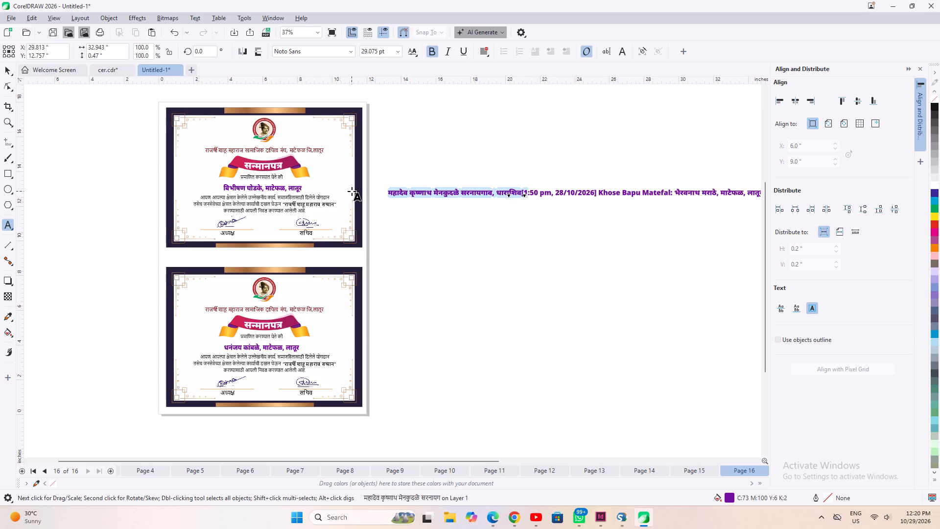
key("shift+Left")
key("ctrl+x")
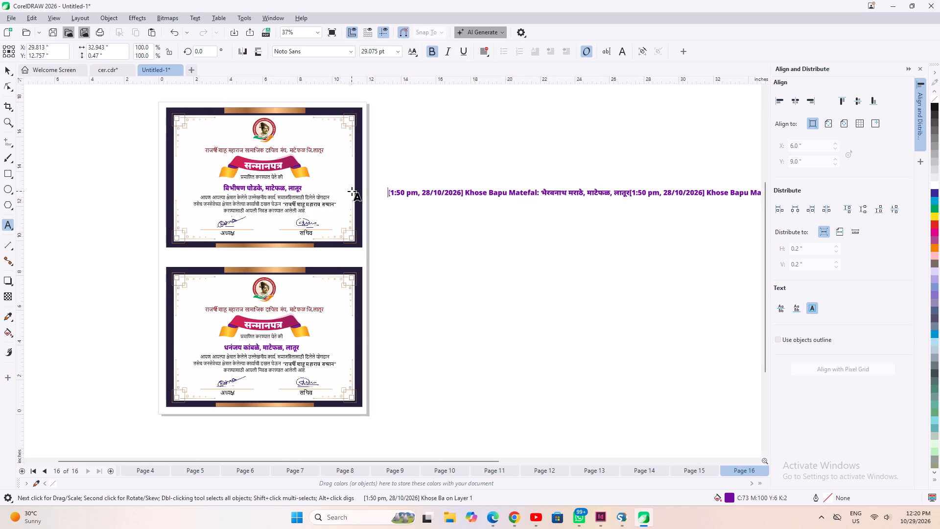
left_click(258, 182)
left_click(247, 186)
key("ctrl+a")
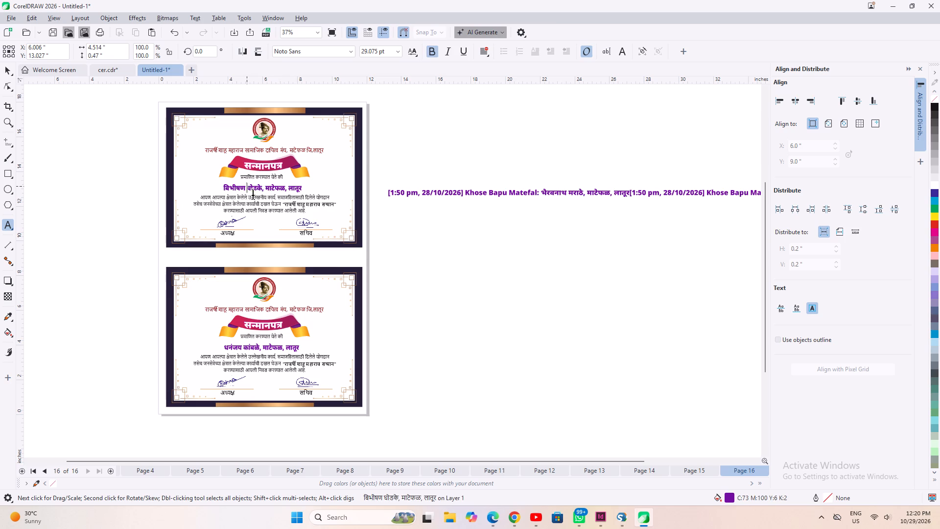
key("ctrl+v")
Centre the new name horizontally on page 16's upper certificate.
left_click(8, 72)
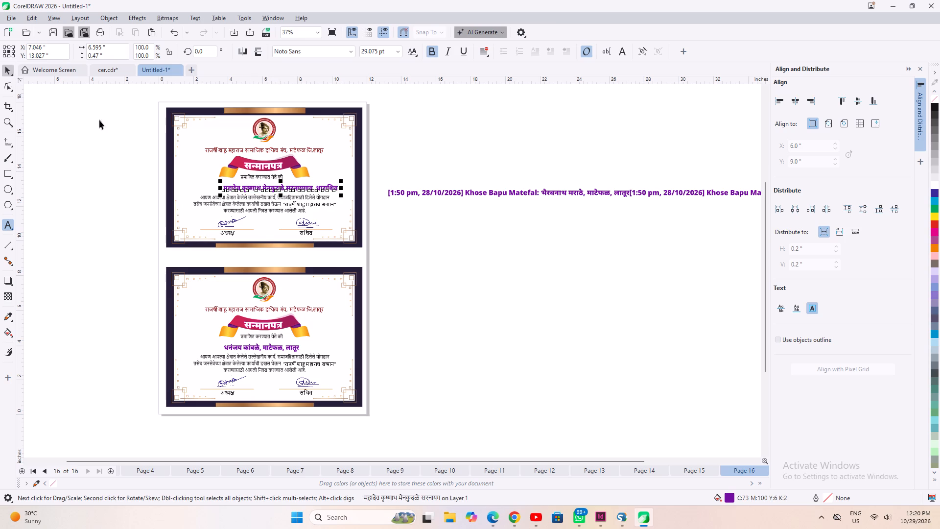
left_click(201, 179, "shift")
key("c")
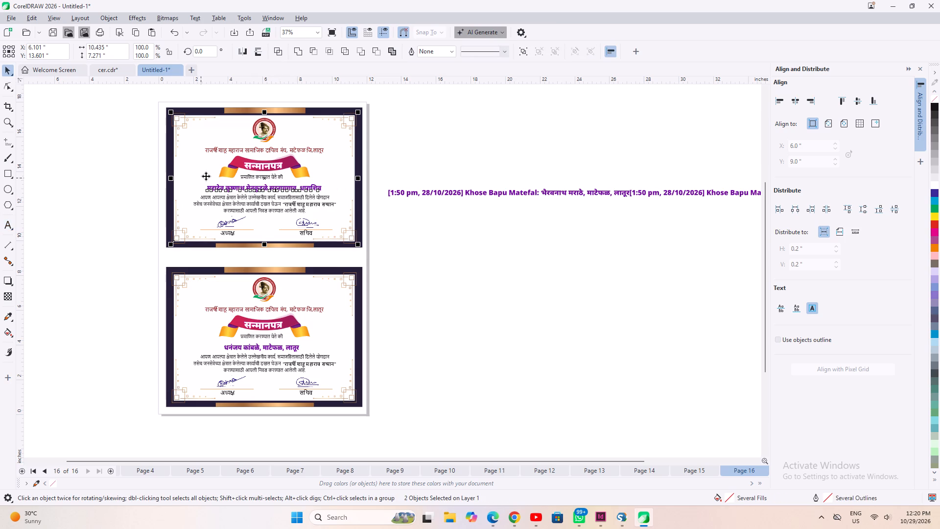
Show the hidden system tray icons.
left_click(819, 520)
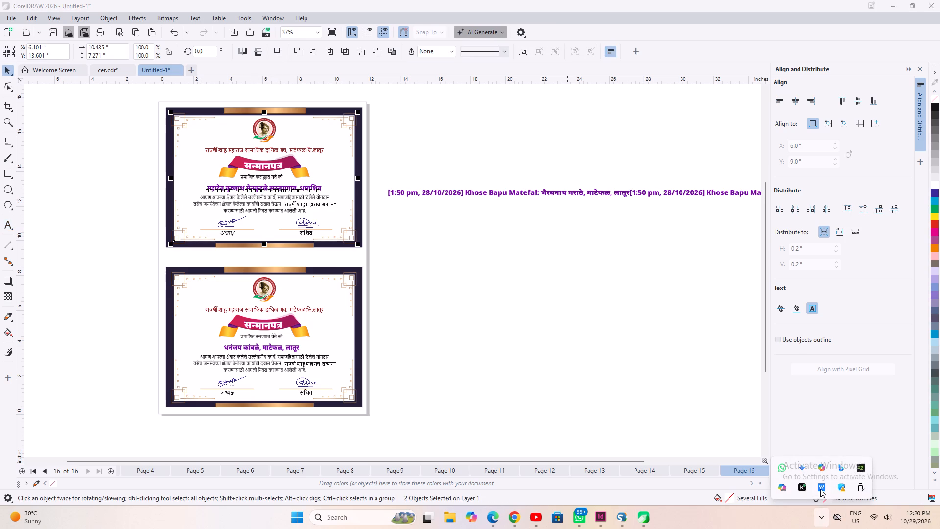
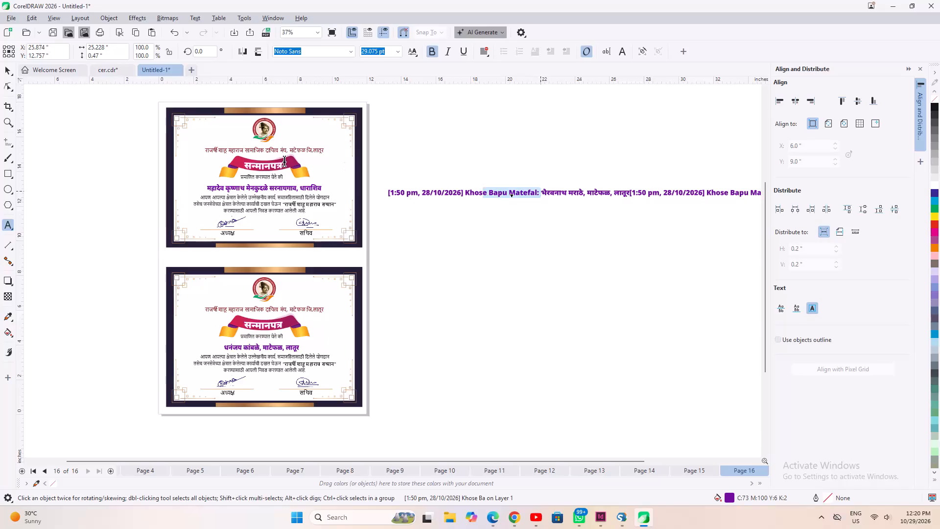
Delete the selected timestamp and sender prefix in front of the first entry in page 16's recipient list.
key("BackSpace")
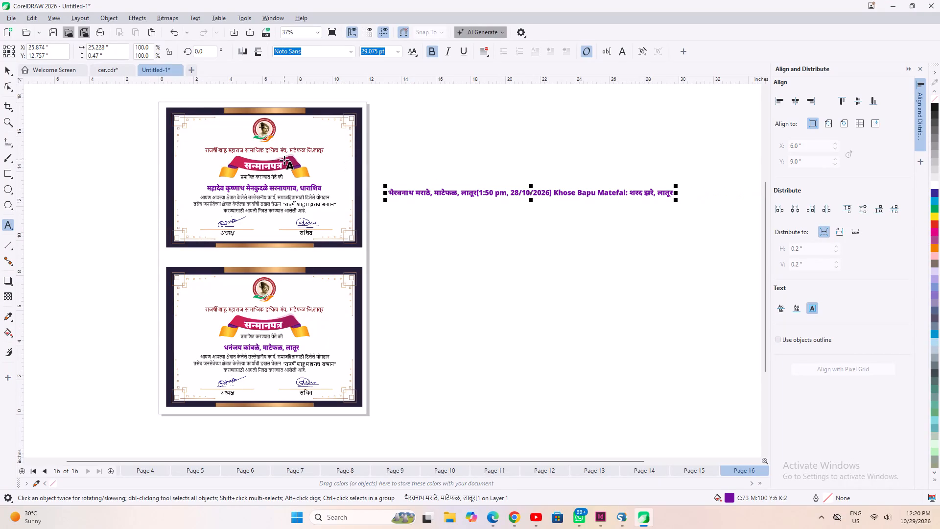
Cut the leading entry, name and places, from the recipient list and use it to replace the name on page 16's lower certificate.
key("shift+Right")
key("shift+Right")
key("shift+Right")
key("shift+Right")
key("shift+Right")
key("shift+Right")
key("shift+Right")
key("shift+Right")
key("shift+Right")
key("shift+Right")
key("shift+Right")
key("shift+Right")
key("shift+Right")
key("shift+Right")
key("shift+Right")
key("shift+Right")
key("shift+Right")
key("shift+Right")
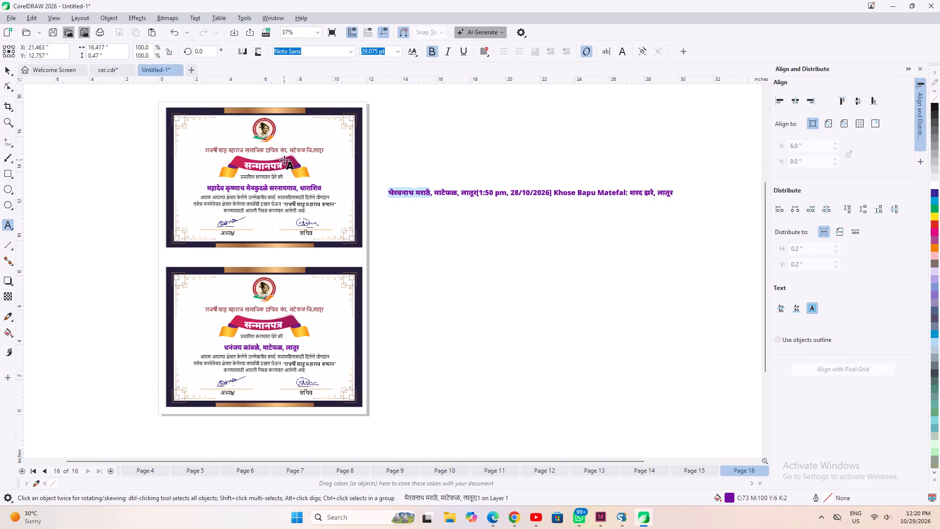
key("shift+Right")
key("shift+Right")
key("shift+Right")
key("shift+Right")
key("shift+Right")
key("shift+Right")
key("shift+Right")
key("shift+Right")
key("shift+Right")
key("shift+Right")
key("shift+Right")
key("shift+Right")
key("shift+Right")
key("shift+Right")
key("shift+Right")
key("shift+Right")
key("shift+Right")
key("shift+Right")
key("shift+Right")
key("shift+Right")
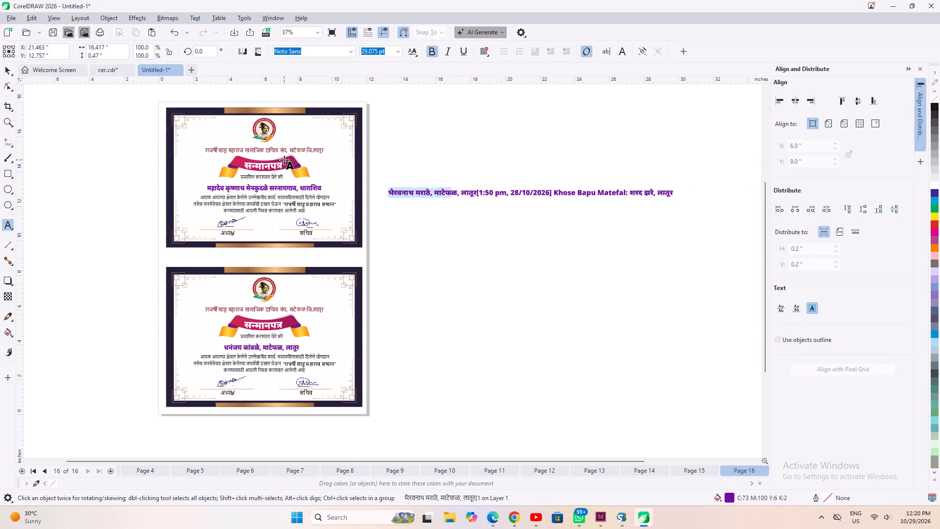
key("shift+Right")
key("shift+Right")
key("shift+Right")
key("shift+Right")
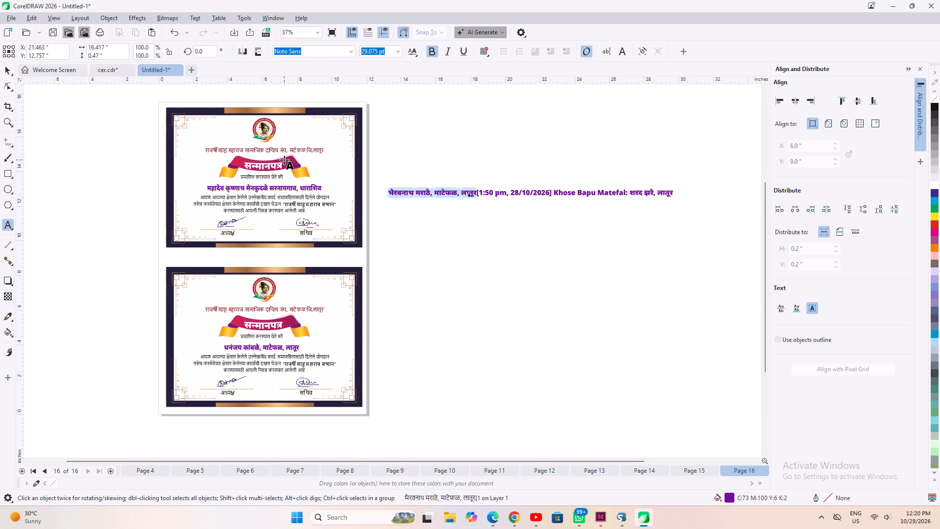
key("ctrl+x")
left_click(256, 346)
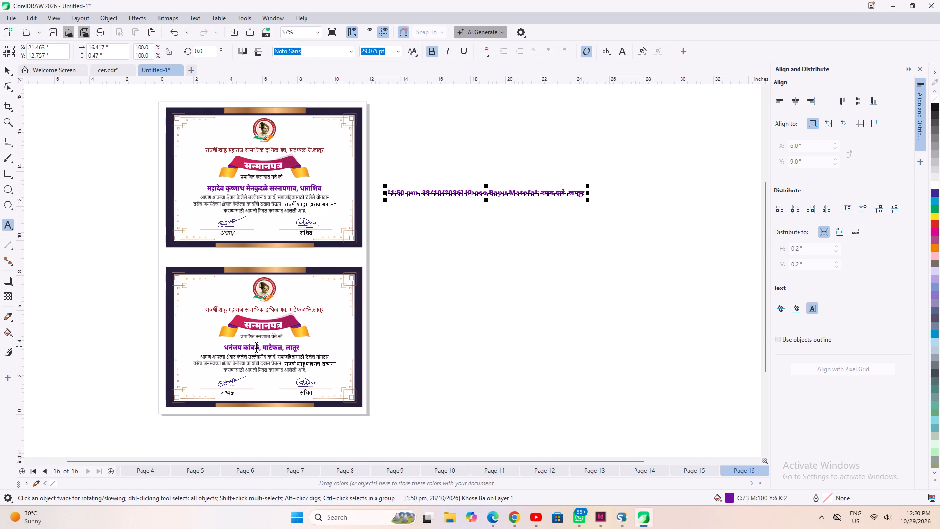
key("ctrl+a")
key("ctrl+v")
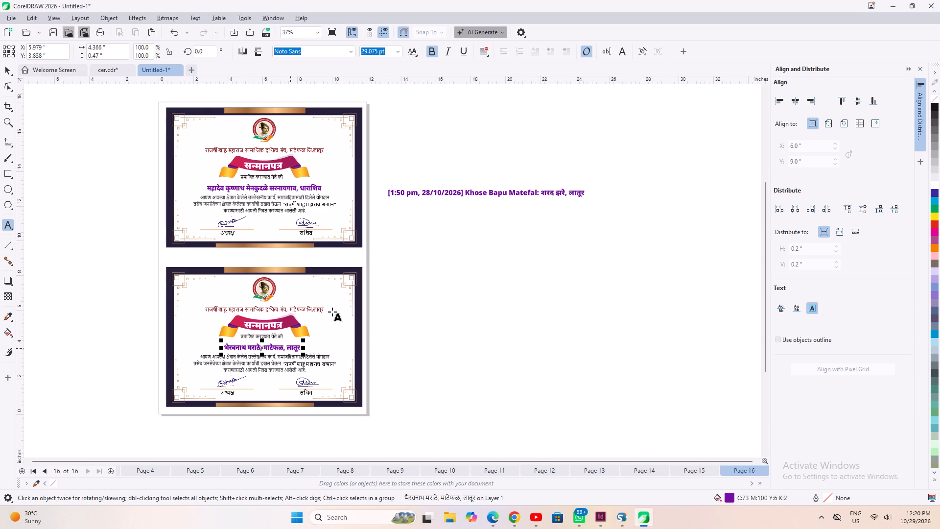
Copy both certificates from page 16 and paste them onto a new page 17.
left_click(2, 66)
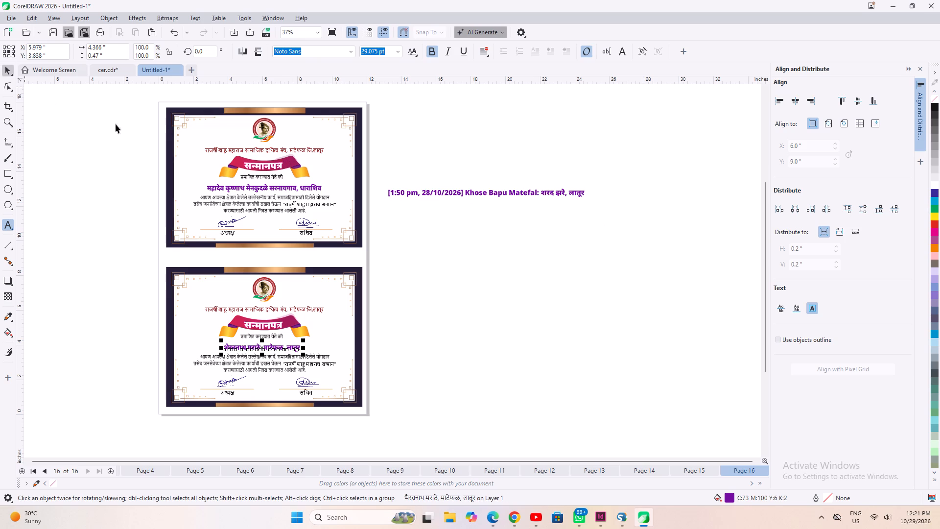
left_click_drag(114, 92, 377, 436)
key("ctrl+c")
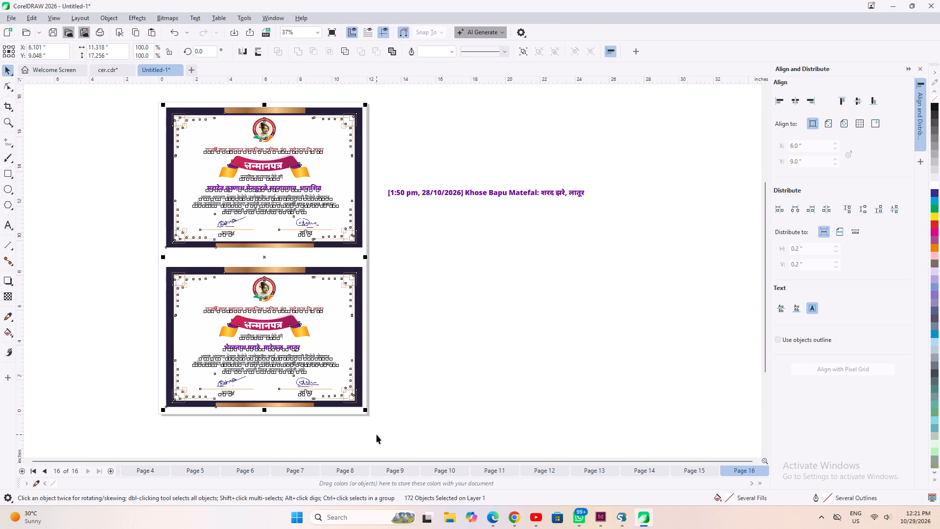
key("Page_Down")
key("Return")
key("ctrl+v")
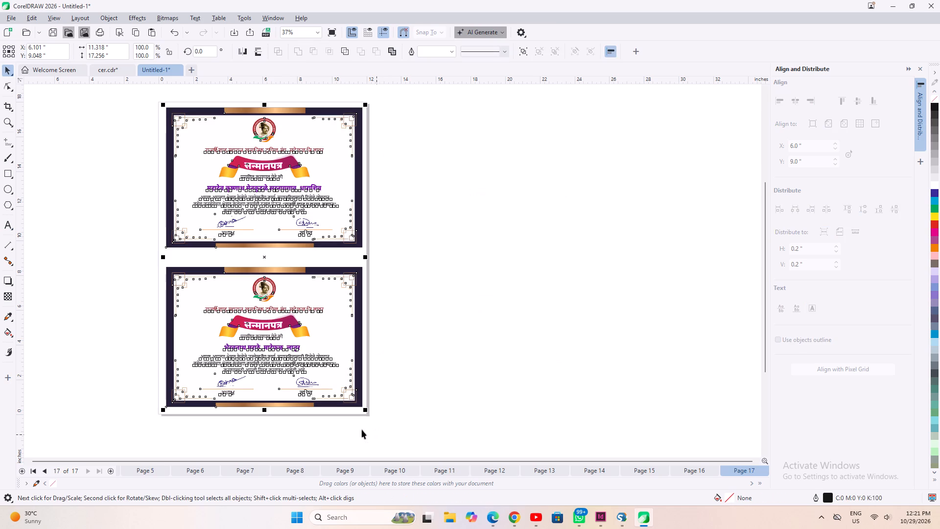
Move the remaining recipient list text from page 16 to page 17.
left_click(705, 470)
left_click(515, 189)
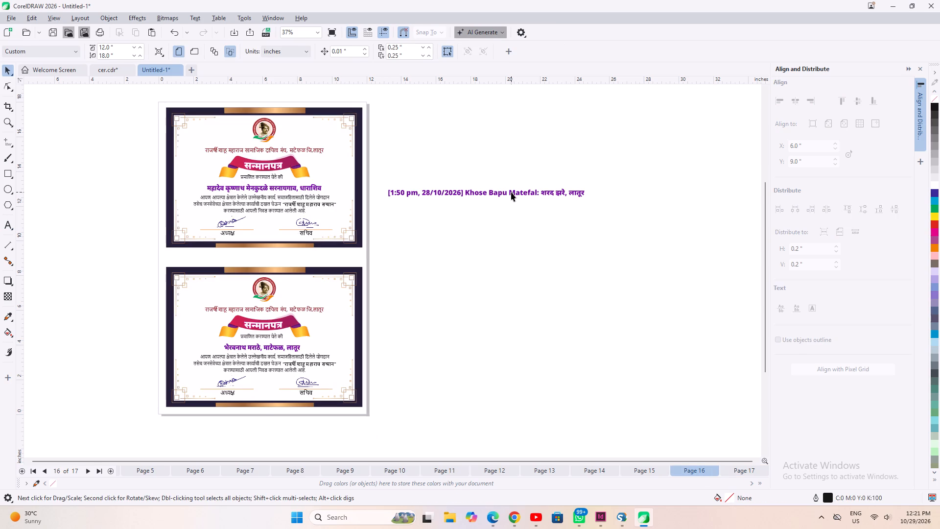
left_click(511, 192, "ctrl")
key("ctrl+x")
key("Page_Down")
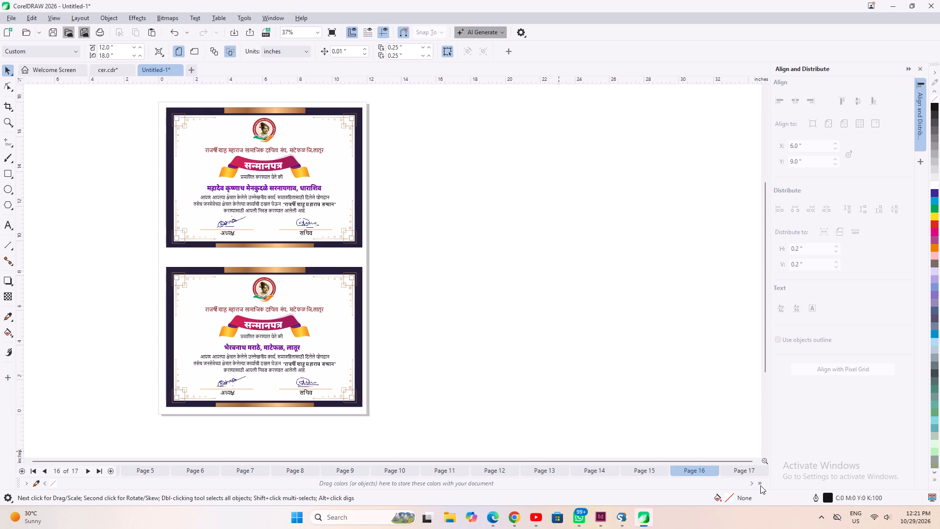
key("ctrl+v")
Delete the timestamp and sender prefix in front of the last recipient entry on page 17.
key("space")
scroll(512, 199, "up", 3)
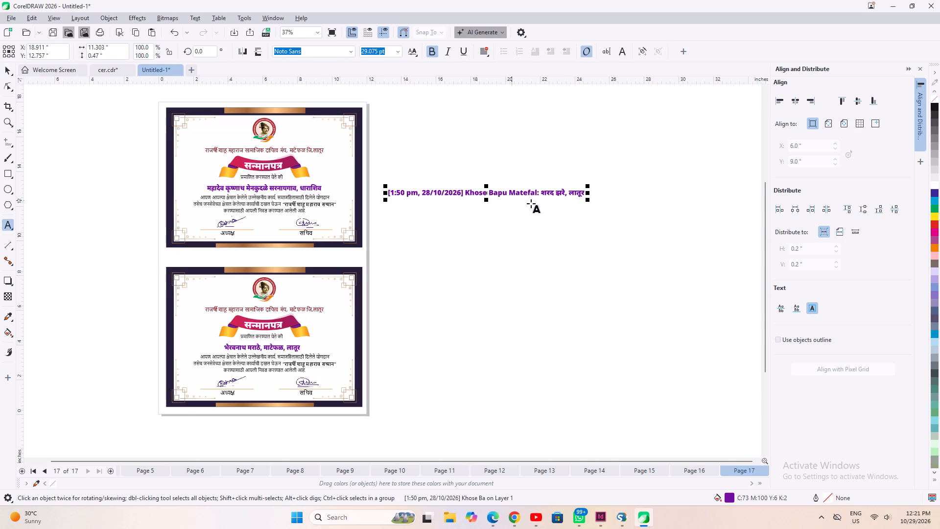
left_click_drag(544, 189, 235, 170)
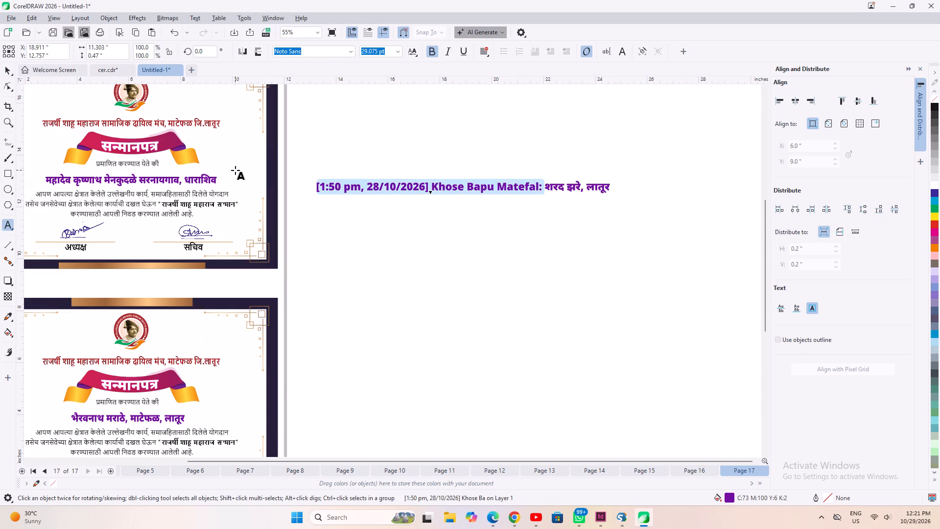
key("BackSpace")
Cut the remaining recipient entry and use it to replace the name on page 17's upper certificate.
key("ctrl+a")
key("ctrl+x")
left_click(133, 180)
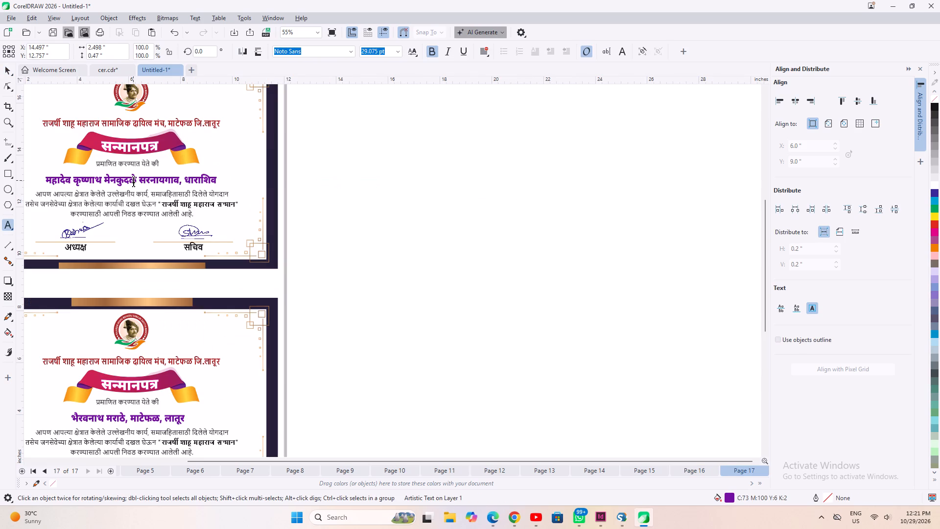
key("ctrl+a")
key("ctrl+v")
key("ctrl+a")
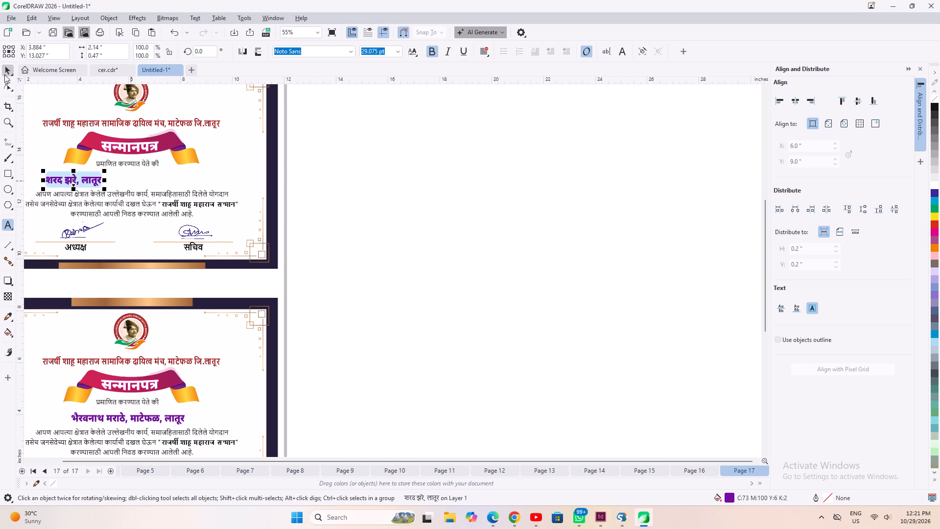
Centre the new name horizontally against the body paragraph on page 17's upper certificate.
left_click(4, 71)
left_click(209, 178, "shift")
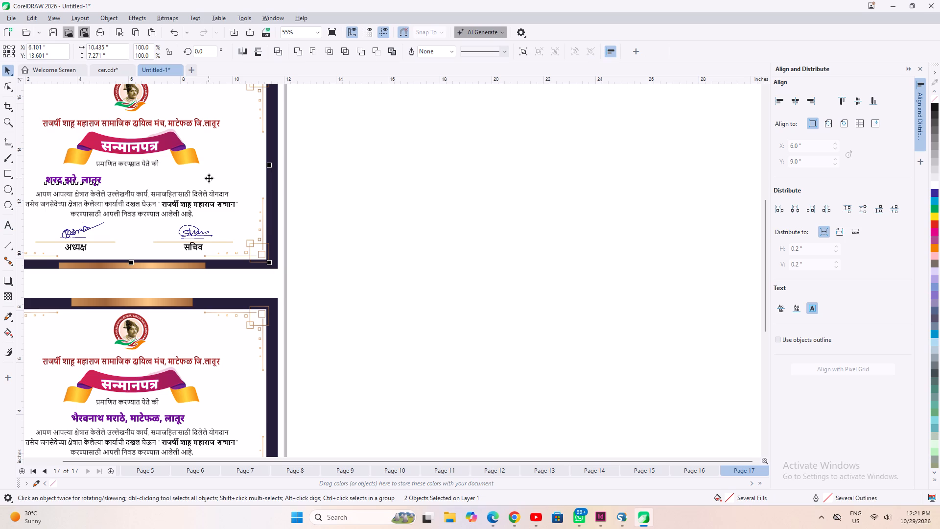
scroll(323, 246, "down", 1)
scroll(441, 259, "down", 1)
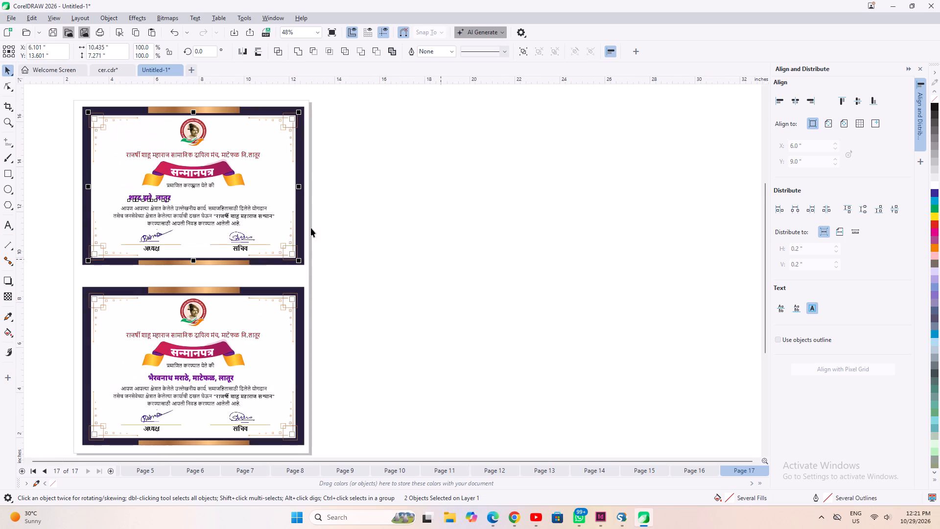
left_click(466, 225)
left_click(149, 199)
left_click(258, 208, "shift")
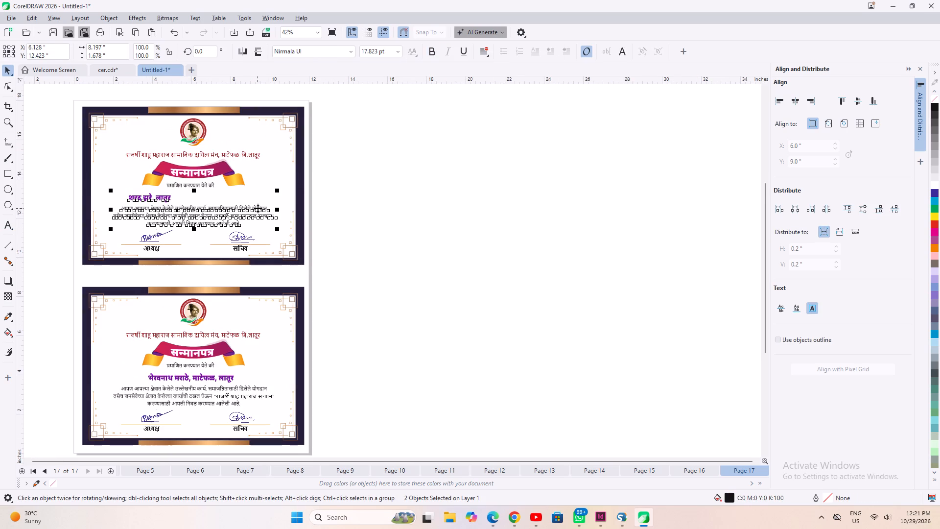
left_click(385, 221, "shift")
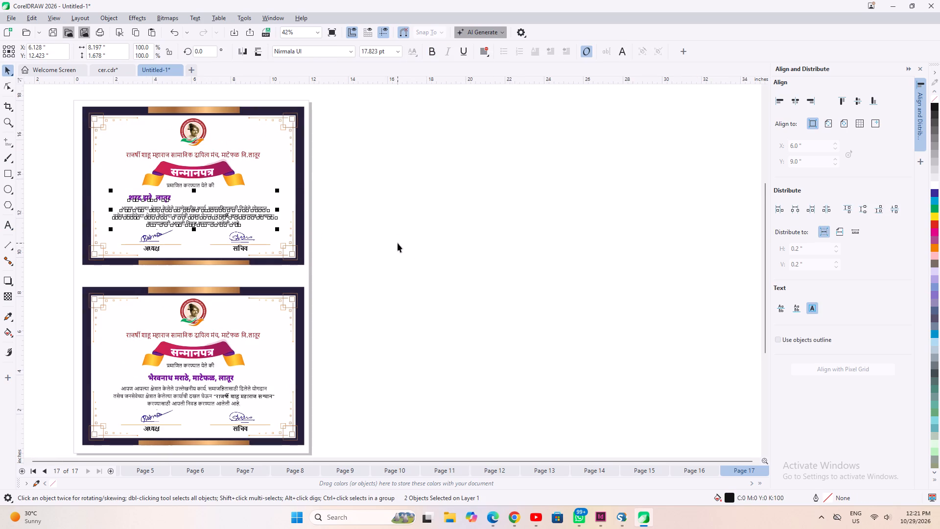
key("c")
left_click(398, 243)
Delete the name from page 17's lower certificate, leaving its name line blank.
left_click(214, 375)
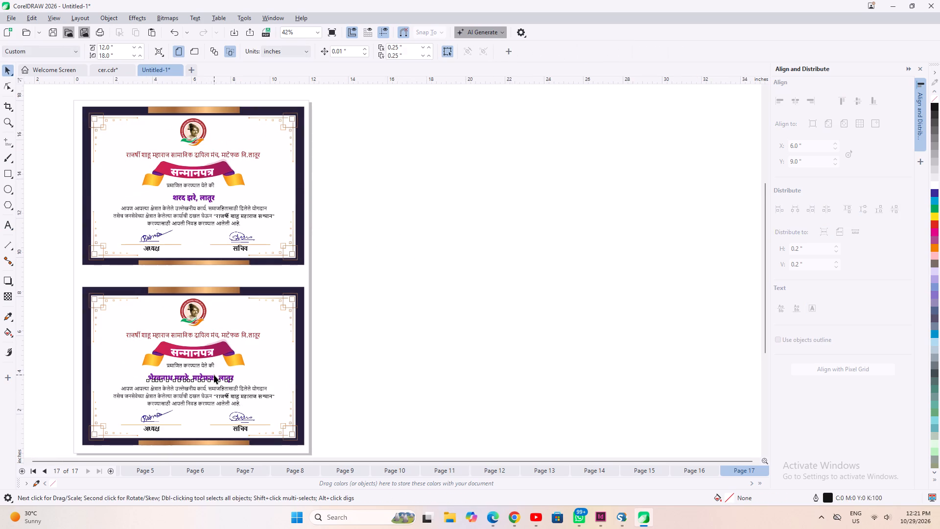
key("Delete")
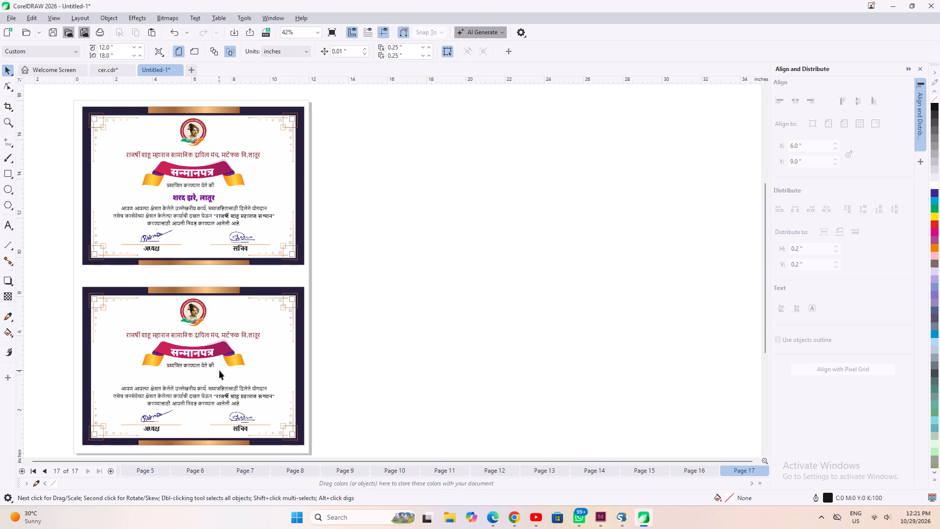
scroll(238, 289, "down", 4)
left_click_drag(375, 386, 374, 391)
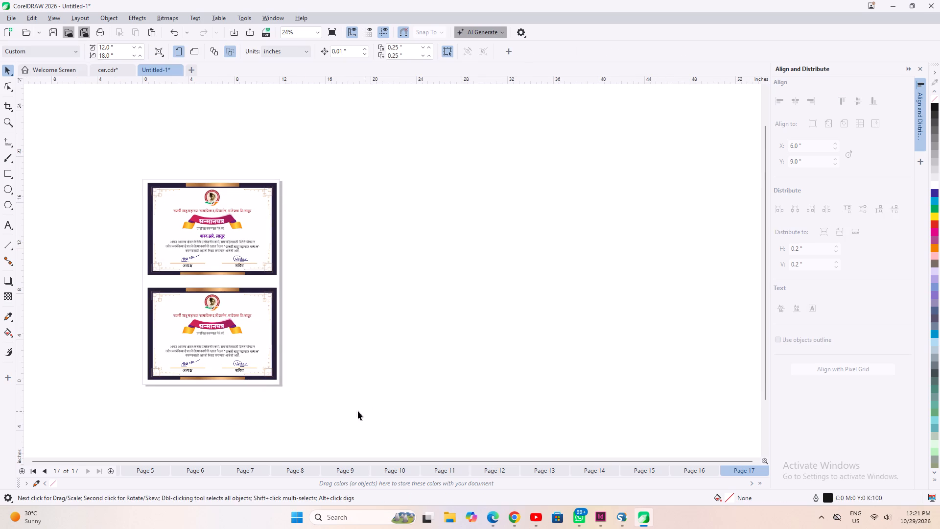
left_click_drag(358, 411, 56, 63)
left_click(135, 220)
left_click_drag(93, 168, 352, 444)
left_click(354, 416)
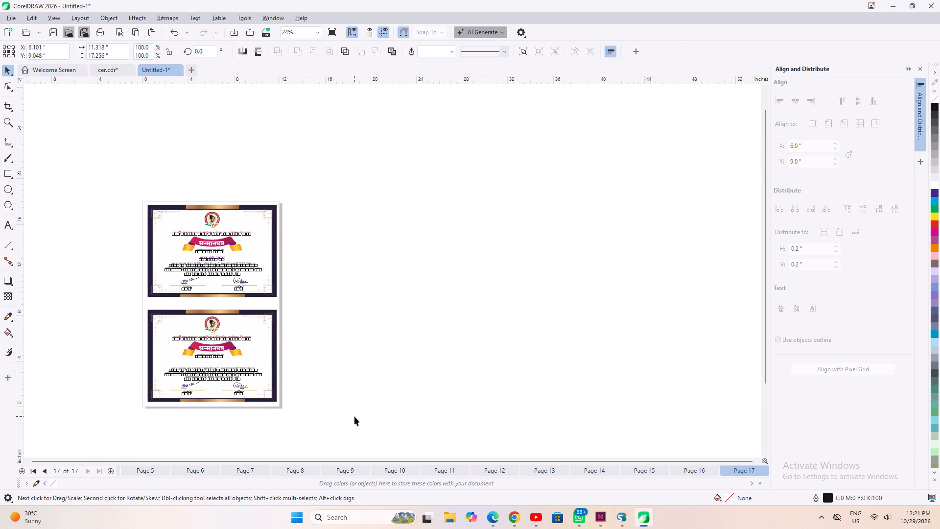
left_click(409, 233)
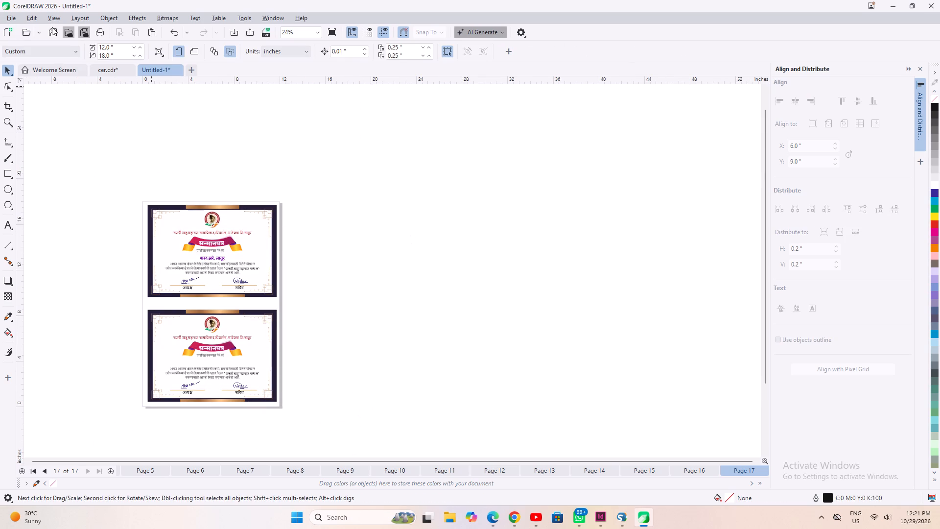
Save the certificate document to the Desktop as a CorelDRAW (CDR) file named SDD.
left_click(52, 28)
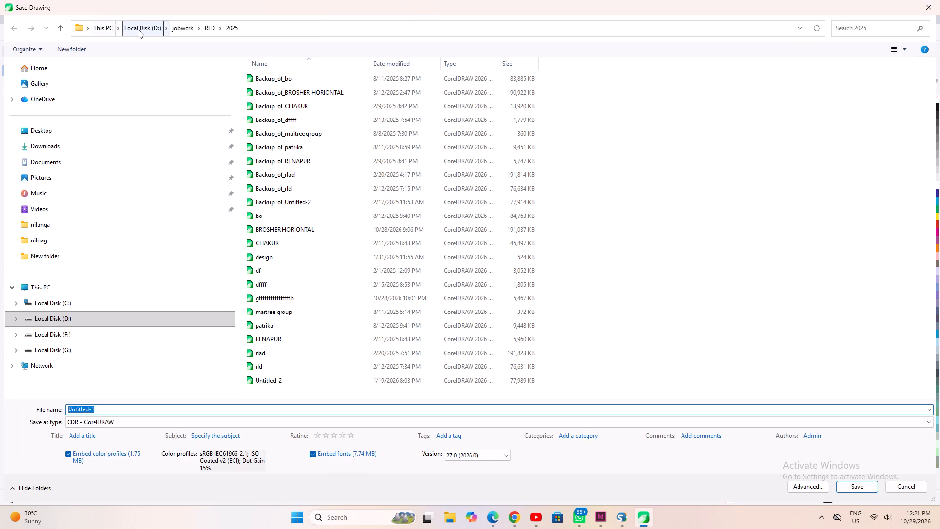
left_click(46, 129)
left_click(149, 418)
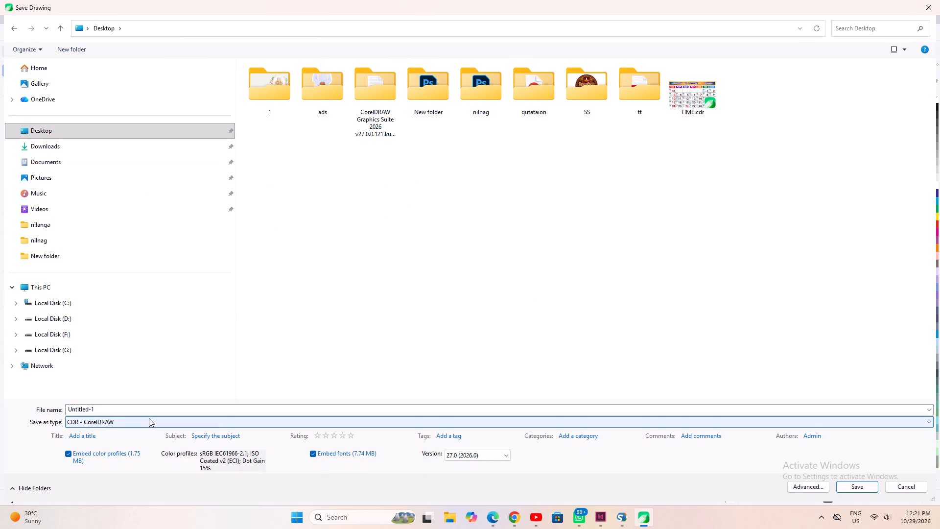
left_click(143, 426)
left_click(107, 412)
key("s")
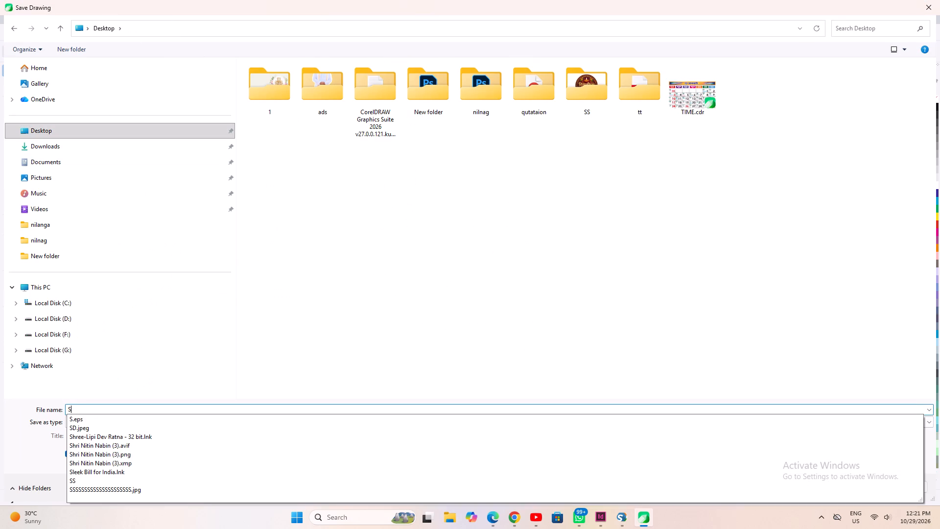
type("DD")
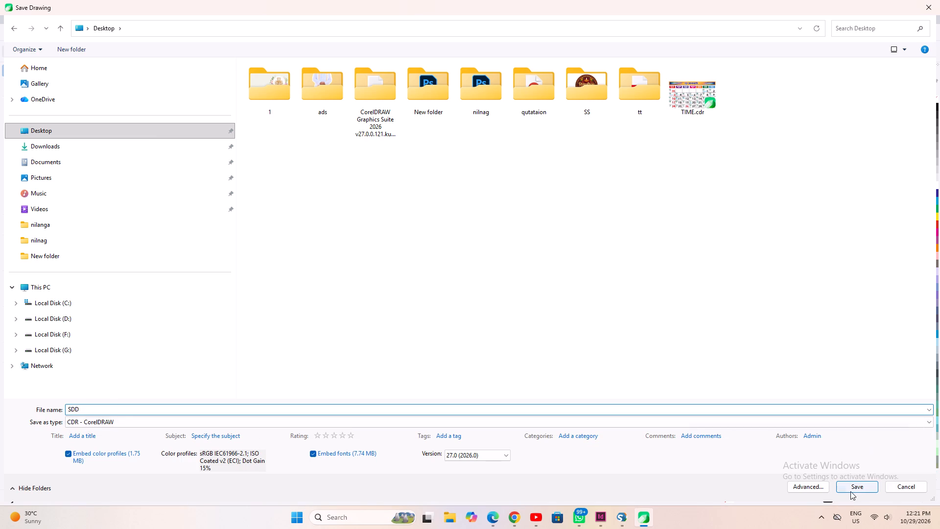
left_click(850, 491)
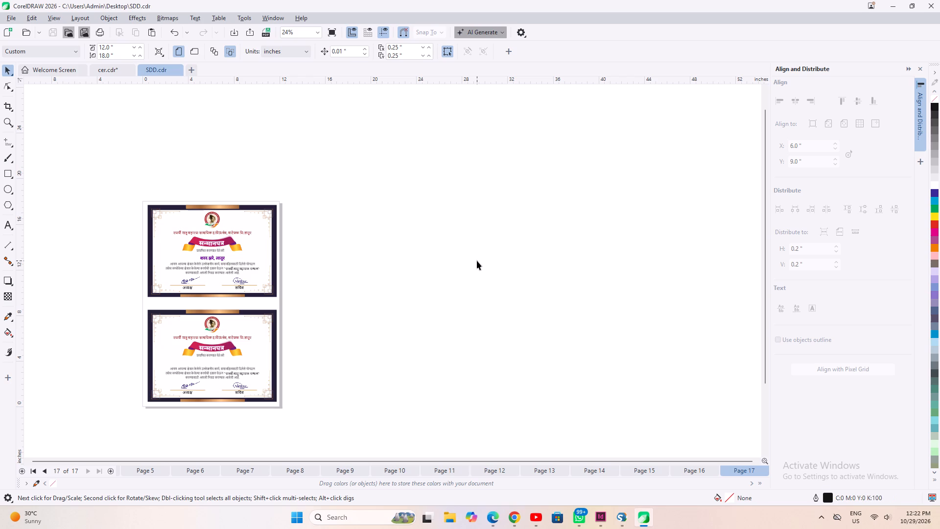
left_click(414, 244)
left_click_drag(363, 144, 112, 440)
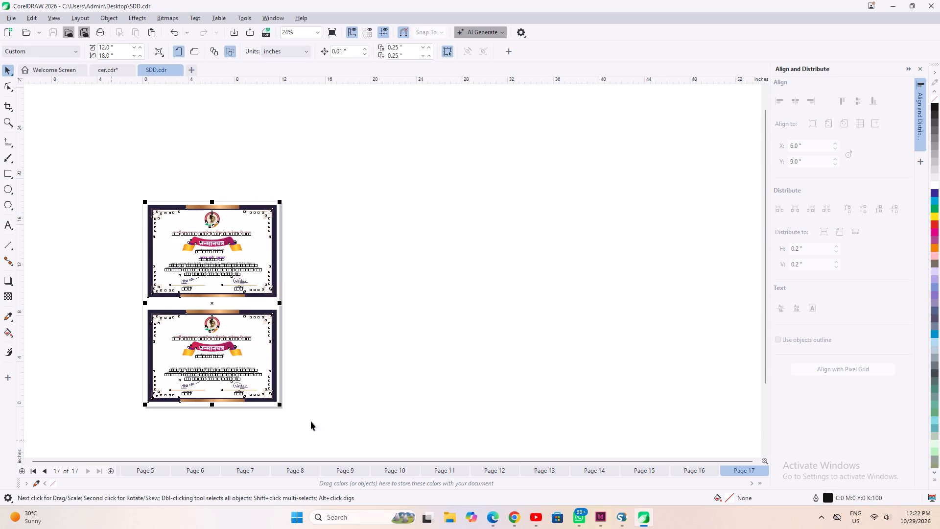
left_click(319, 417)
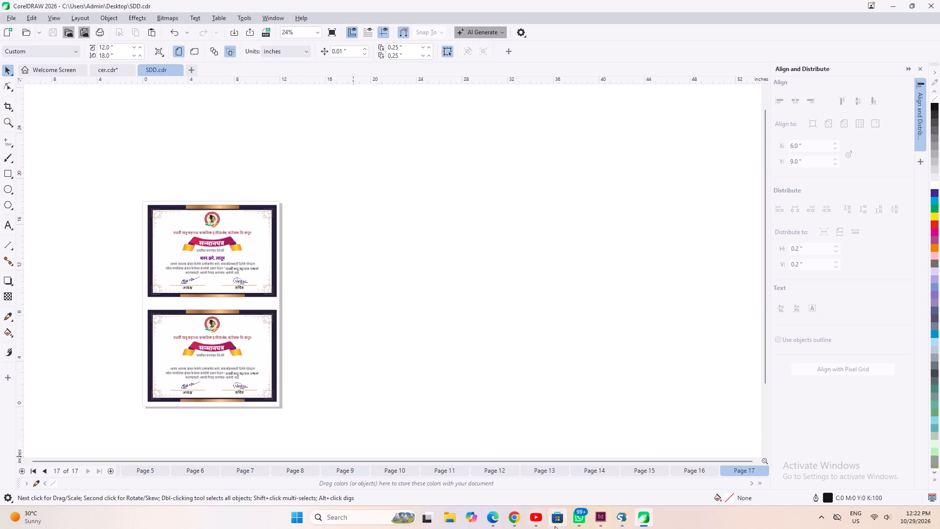